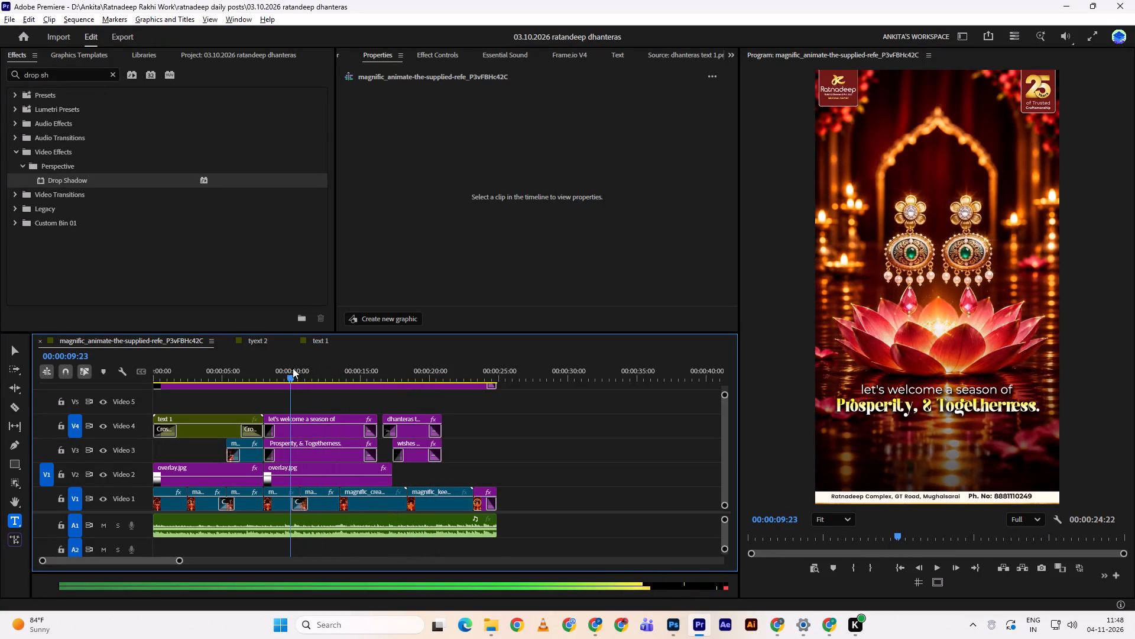
# Capitalize the upper title's words so it reads "Let's Welcome a Season of".
pyautogui.click(323, 424)
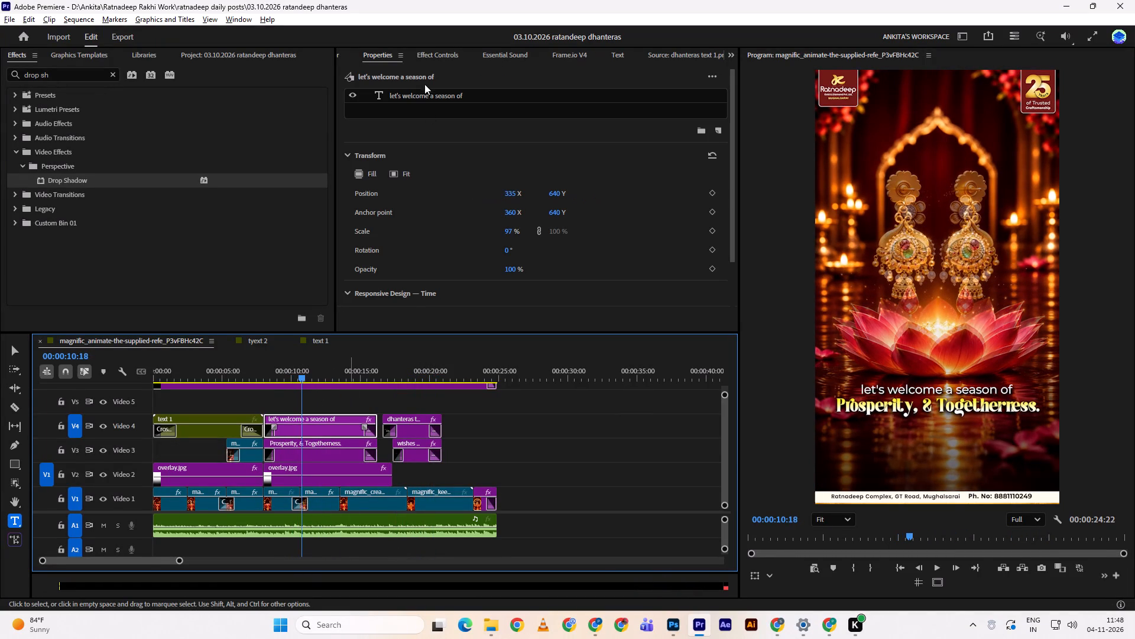
pyautogui.doubleClick(426, 89)
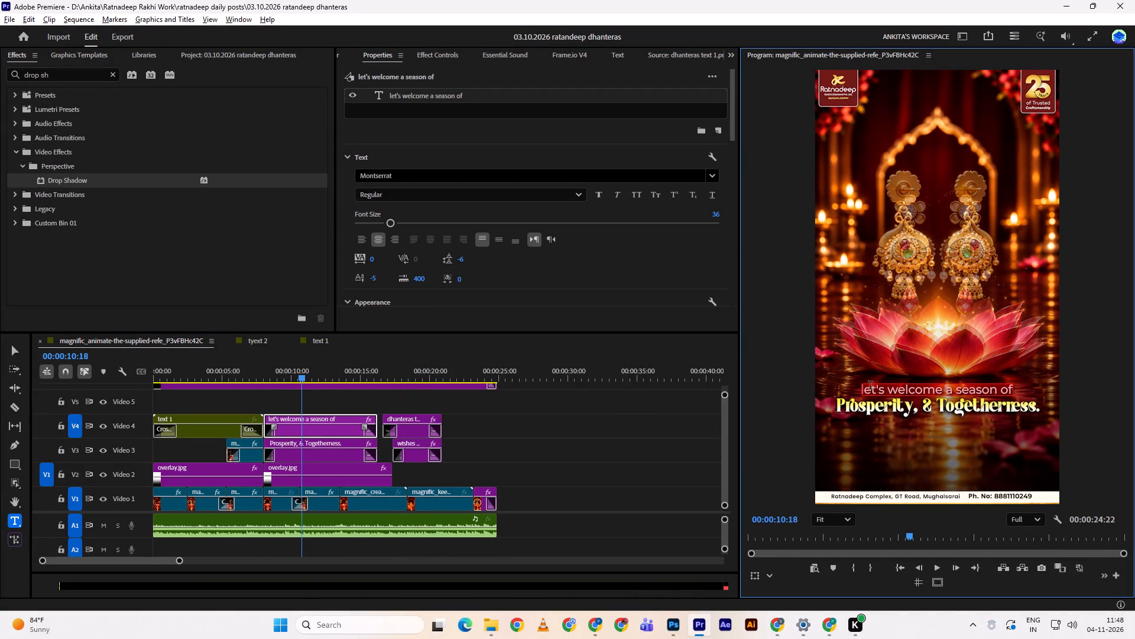
pyautogui.click(864, 385)
pyautogui.press('BackSpace')
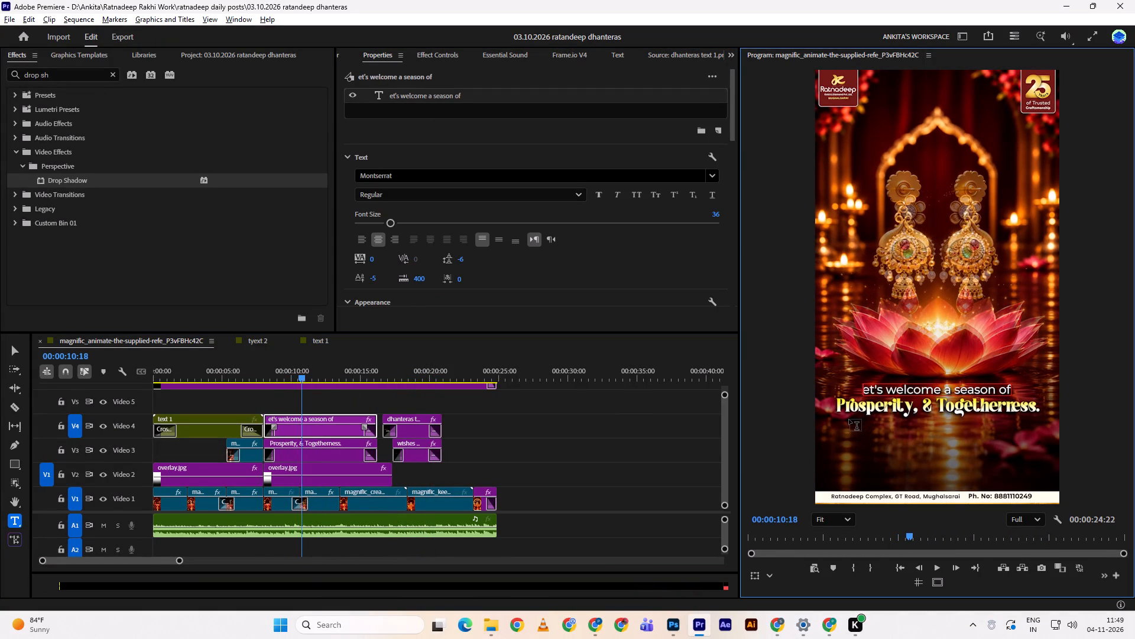
pyautogui.hotkey('shift', 'l')
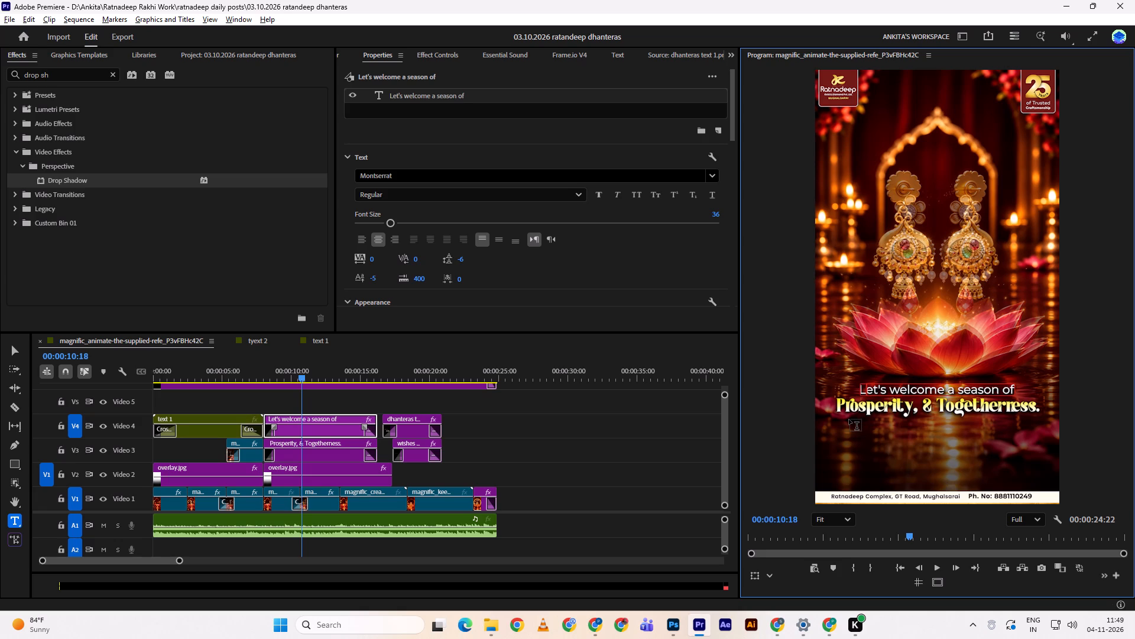
pyautogui.doubleClick(900, 389)
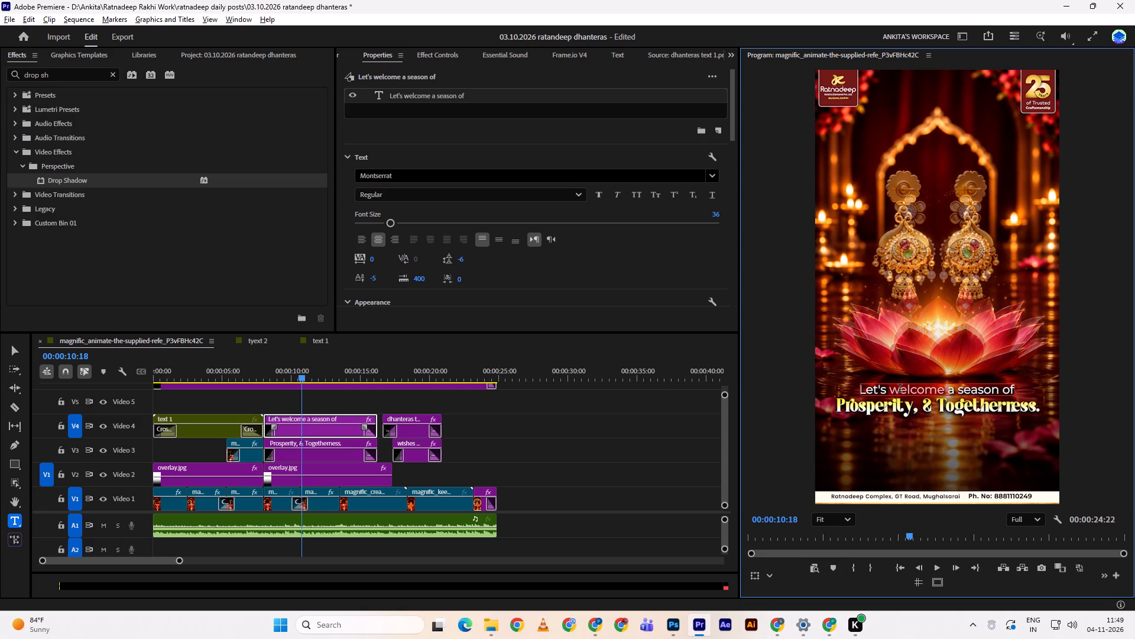
pyautogui.doubleClick(900, 389)
pyautogui.click(901, 389)
pyautogui.press('BackSpace')
pyautogui.hotkey('shift', 'w')
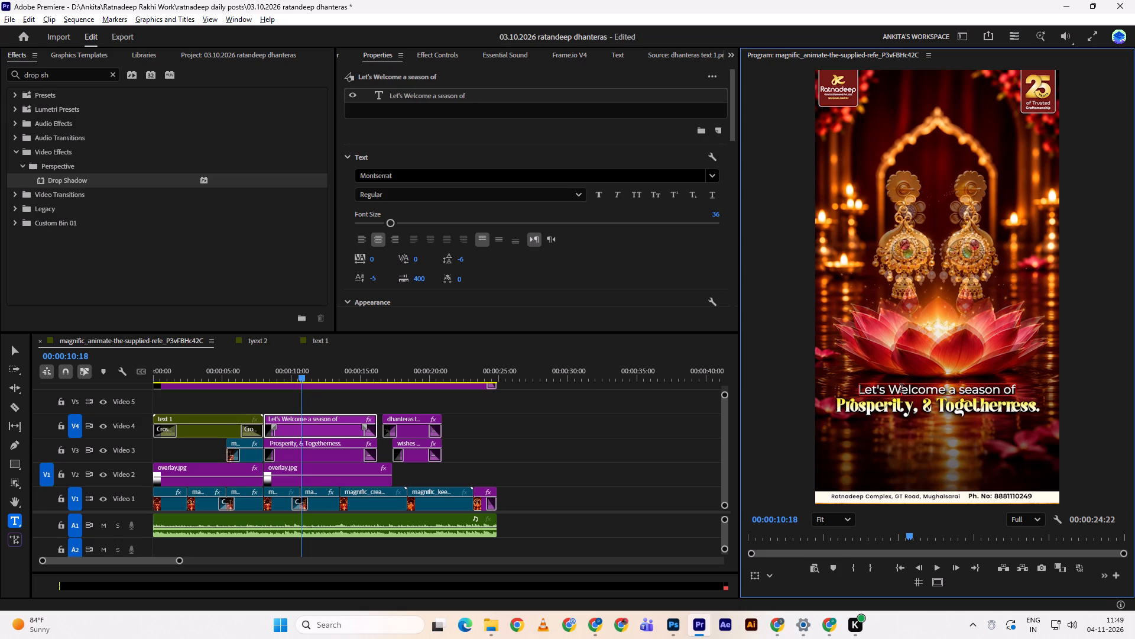
pyautogui.doubleClick(962, 390)
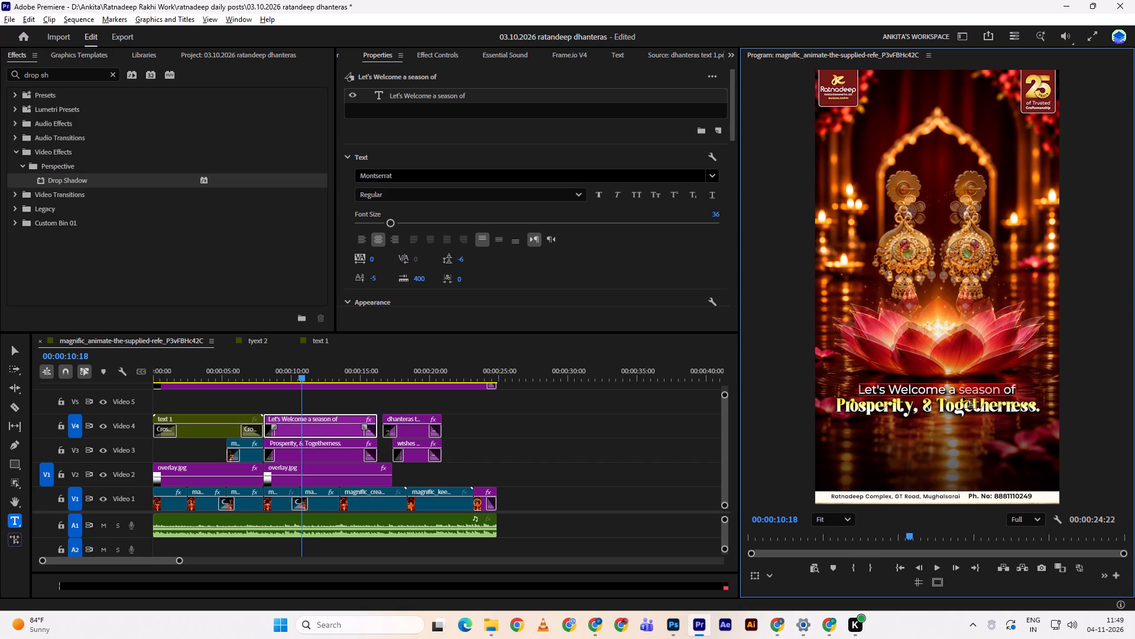
pyautogui.click(962, 392)
pyautogui.press('BackSpace')
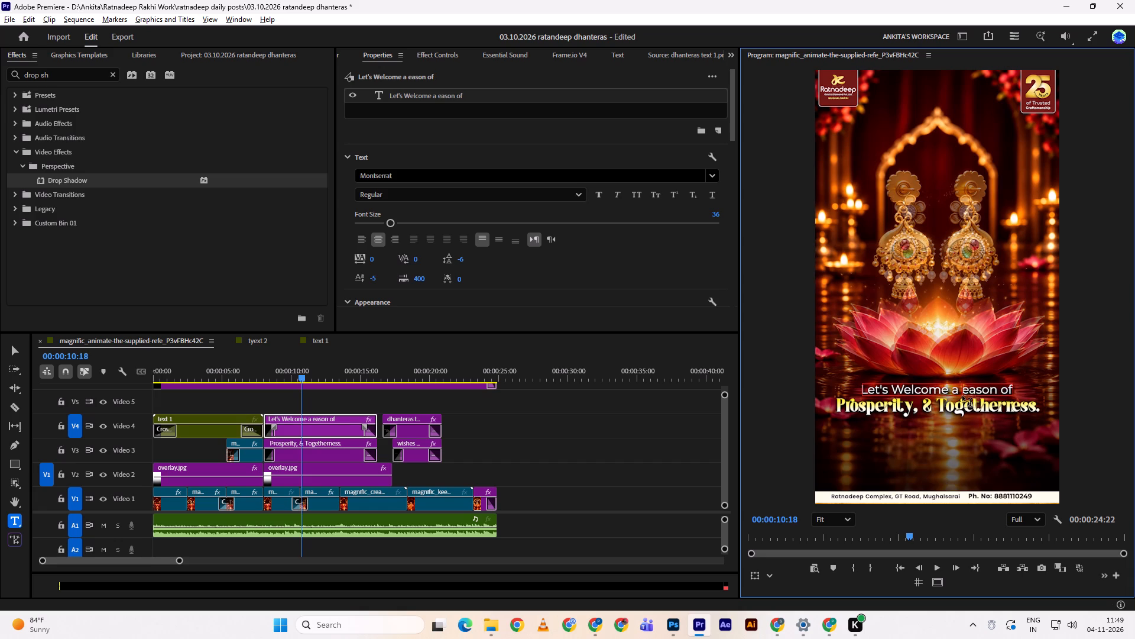
pyautogui.hotkey('shift', 's')
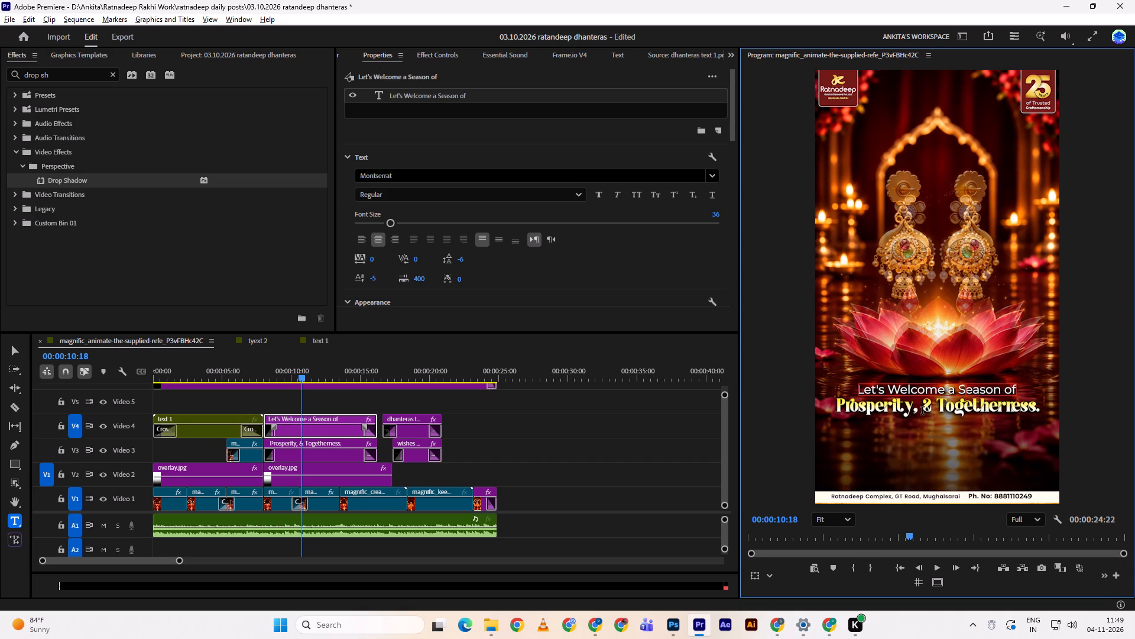
pyautogui.click(922, 412)
pyautogui.click(589, 477)
# Remove the comma and the full stop from the lower title so it reads "Prosperity & Togetherness".
pyautogui.click(325, 457)
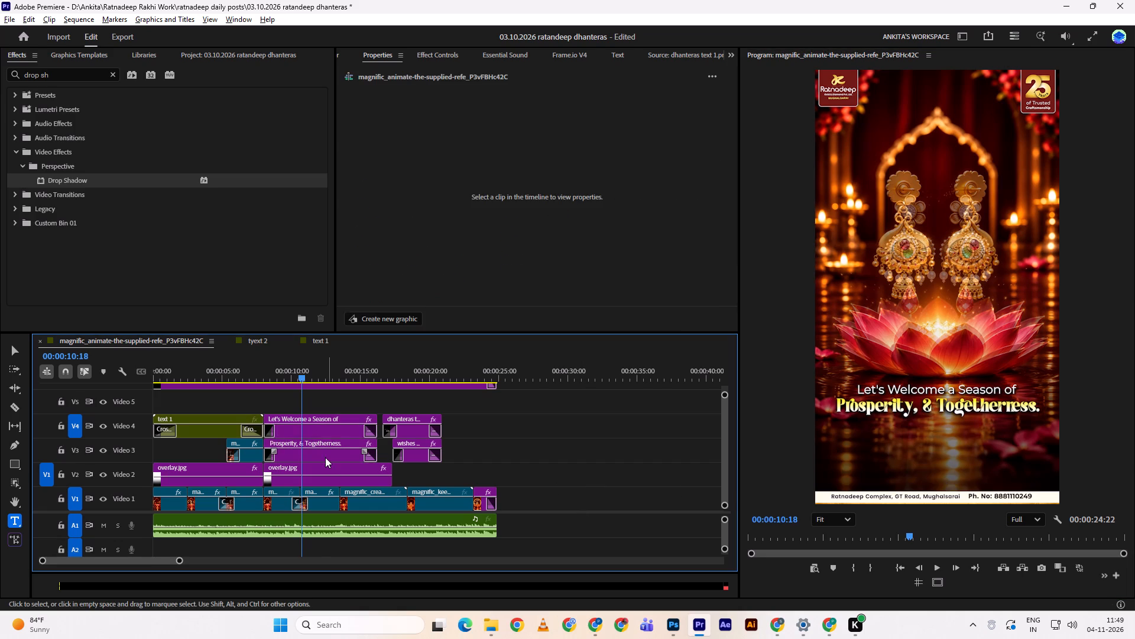
pyautogui.doubleClick(505, 100)
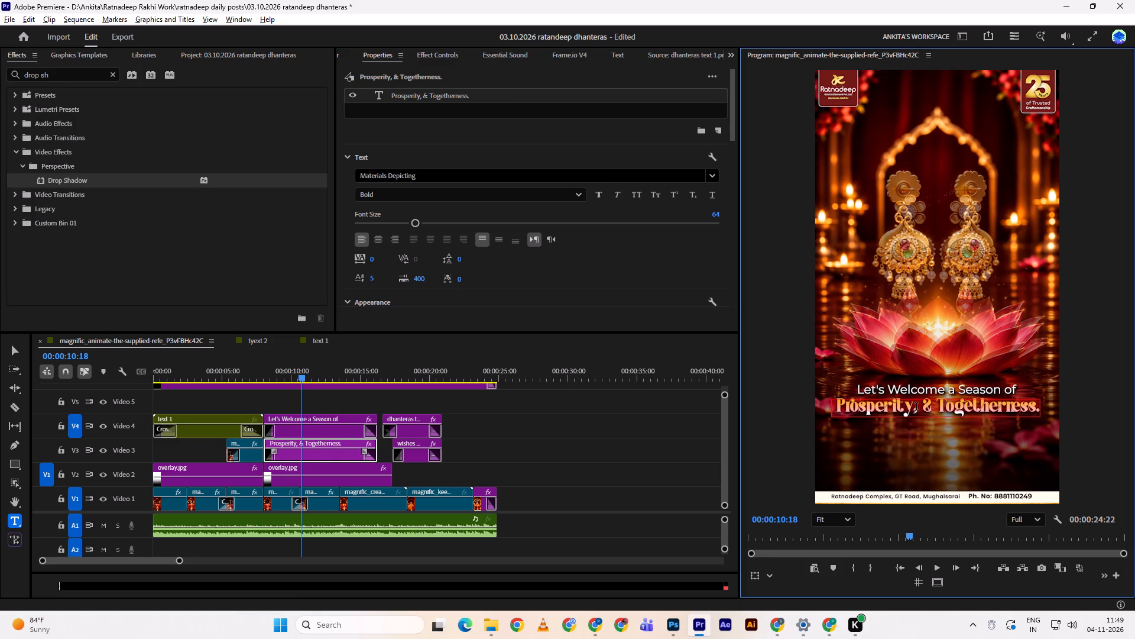
pyautogui.click(916, 408)
pyautogui.press('BackSpace')
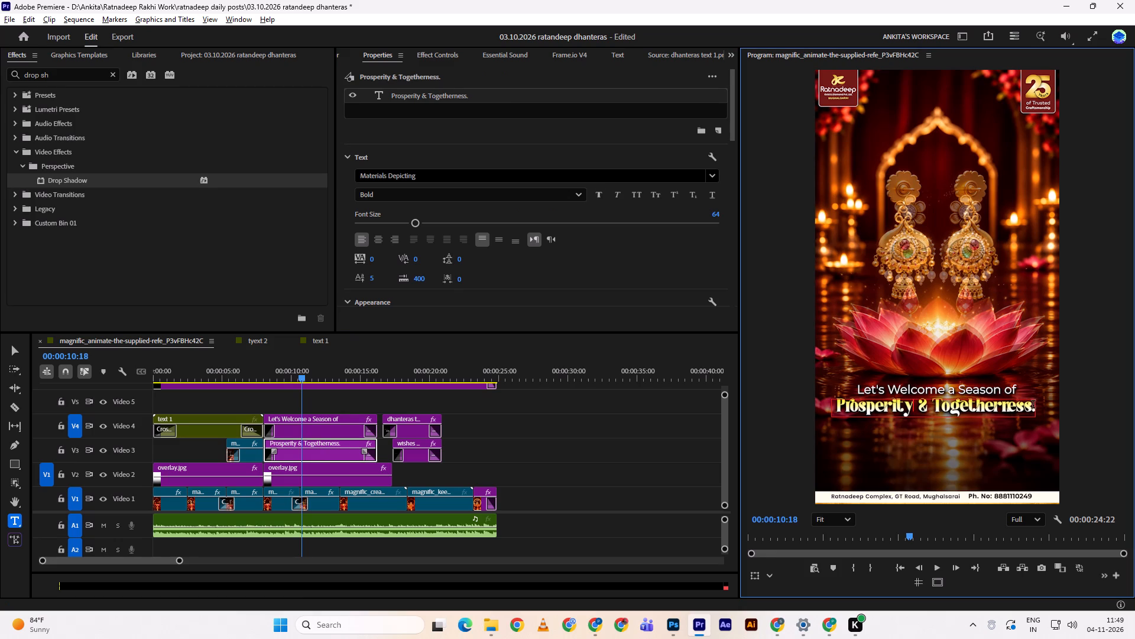
pyautogui.click(1035, 405)
pyautogui.click(1032, 405)
pyautogui.press('Right')
pyautogui.press('BackSpace')
pyautogui.click(564, 443)
# Scale the "Prosperity & Togetherness" clip to 60% and centre its text layer horizontally in the frame.
pyautogui.click(317, 460)
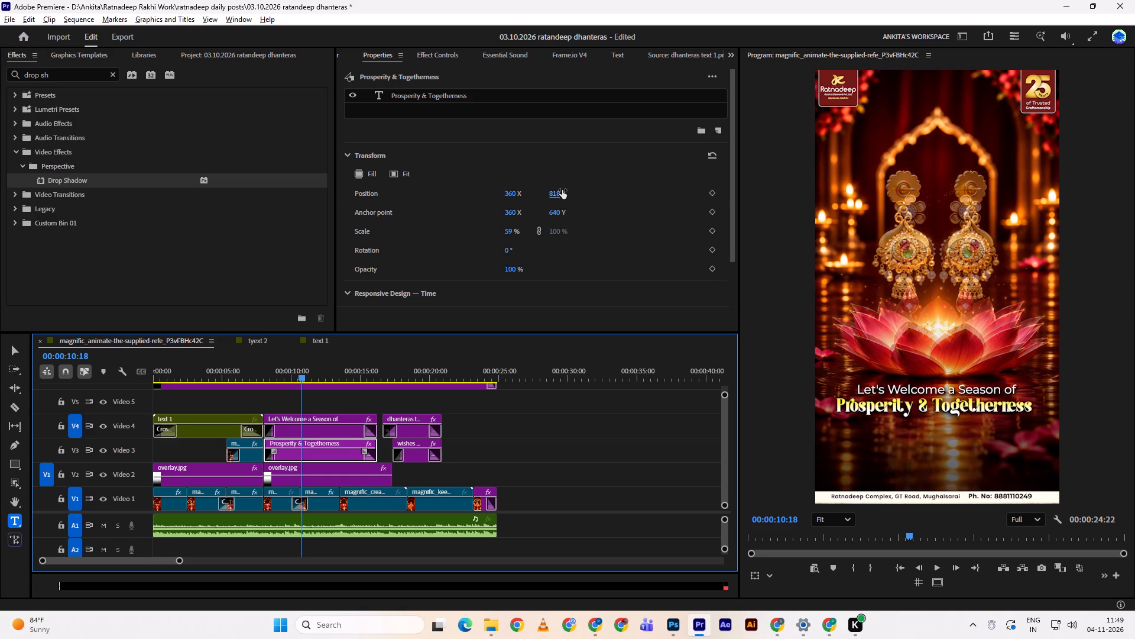
pyautogui.click(506, 233)
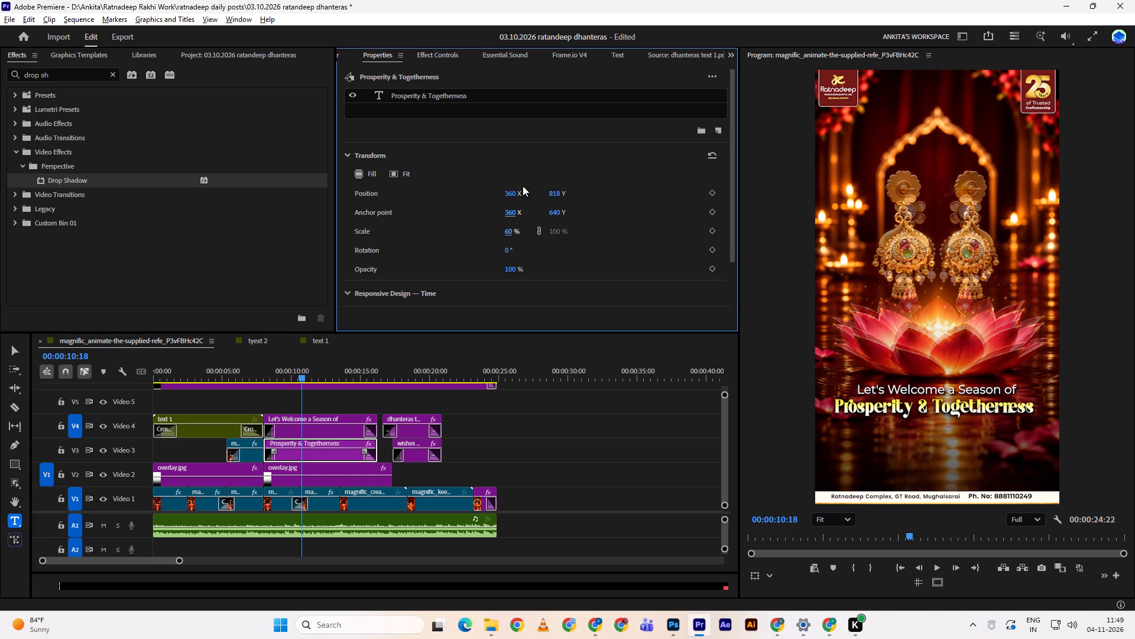
pyautogui.click(527, 101)
pyautogui.moveTo(729, 135); pyautogui.dragTo(728, 234)
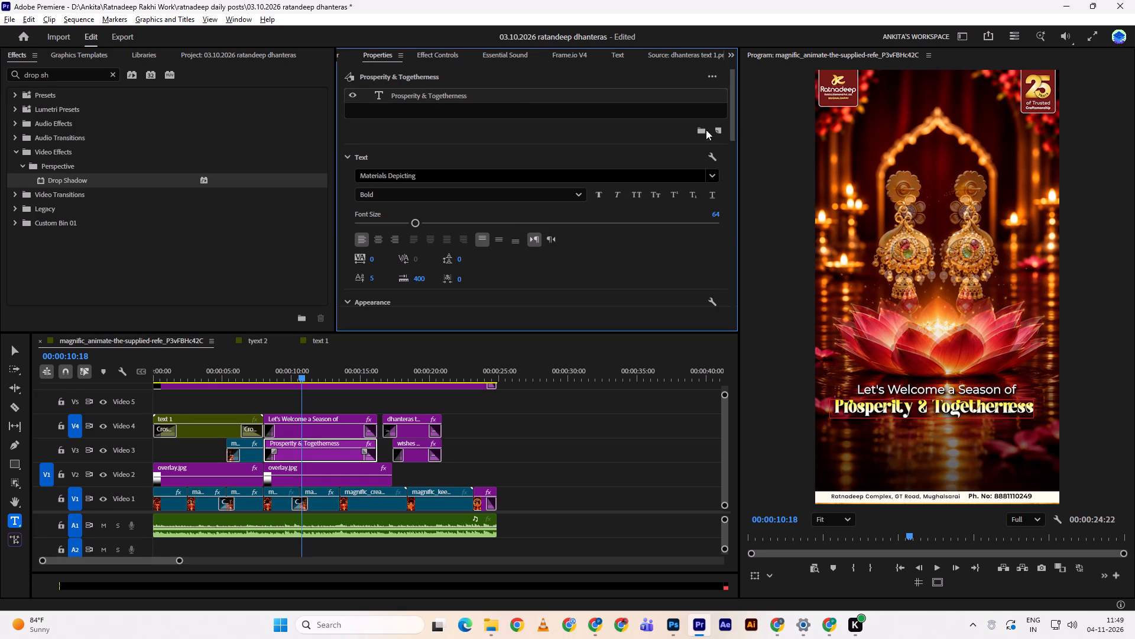
pyautogui.moveTo(732, 134); pyautogui.dragTo(739, 277)
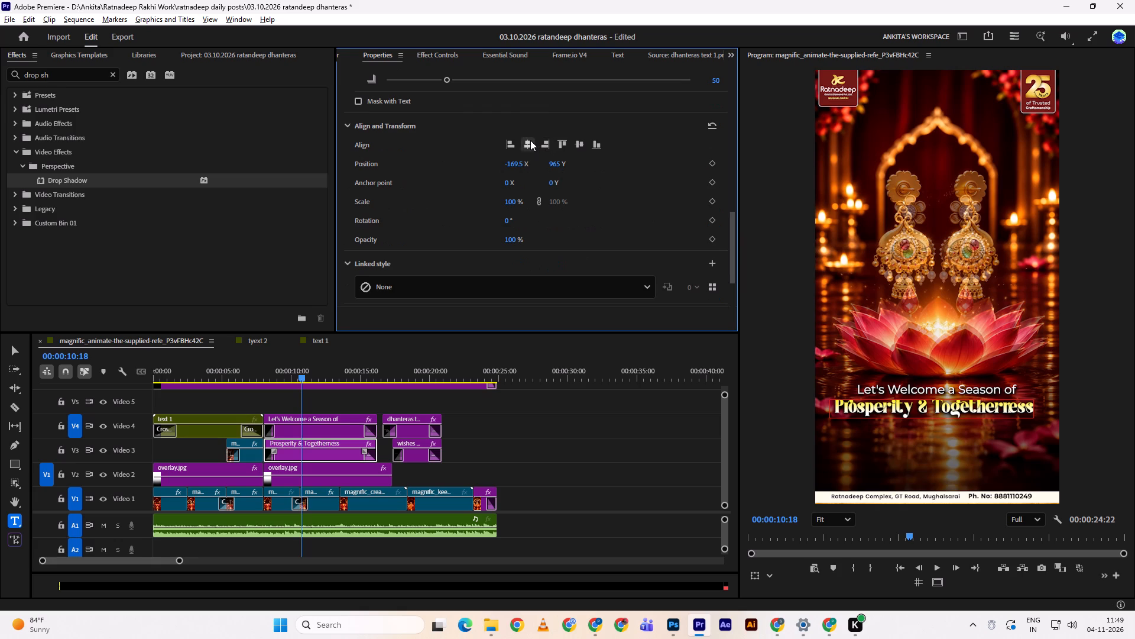
pyautogui.tripleClick(530, 140)
pyautogui.tripleClick(530, 140)
pyautogui.doubleClick(530, 140)
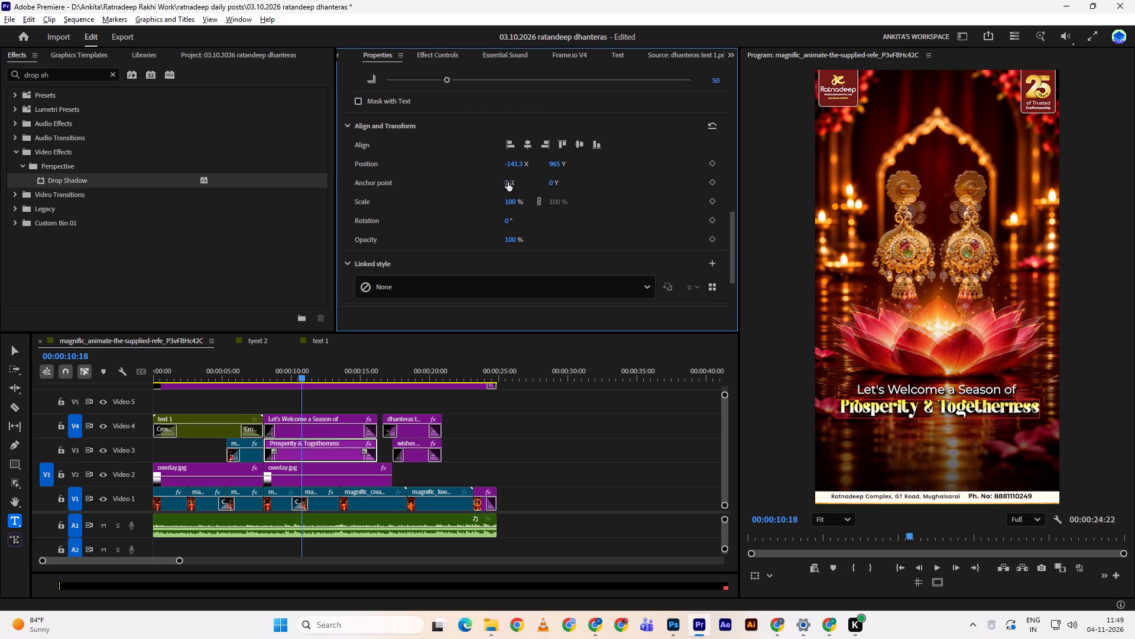
# Scale the "Prosperity & Togetherness" text layer to 109% and centre it horizontally again.
pyautogui.click(515, 201)
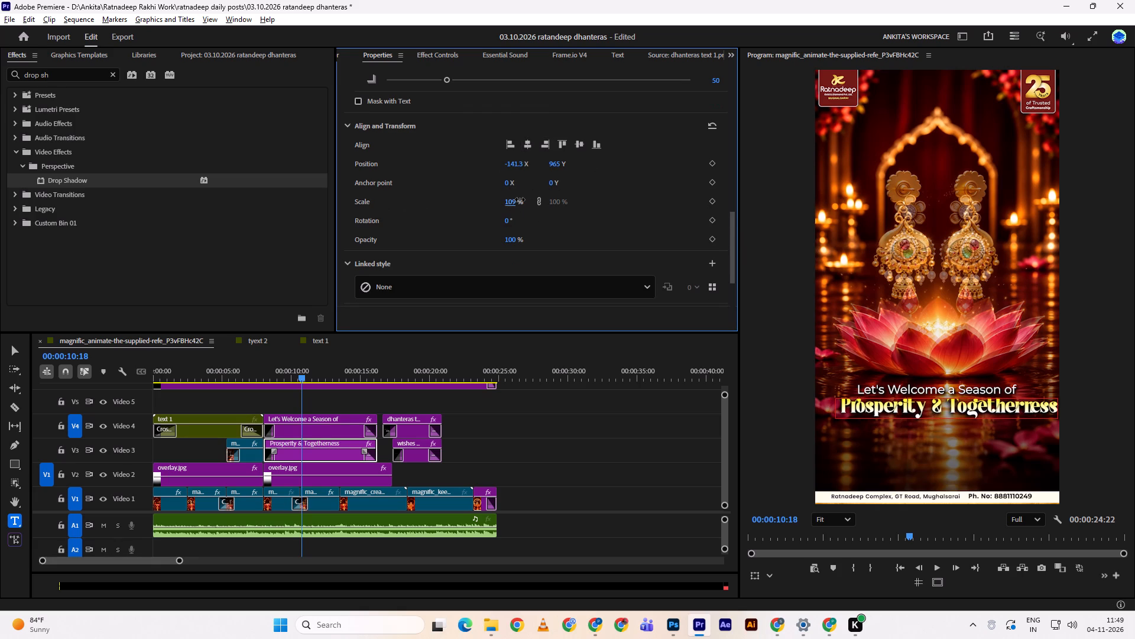
pyautogui.tripleClick(534, 141)
pyautogui.tripleClick(534, 141)
pyautogui.tripleClick(534, 141)
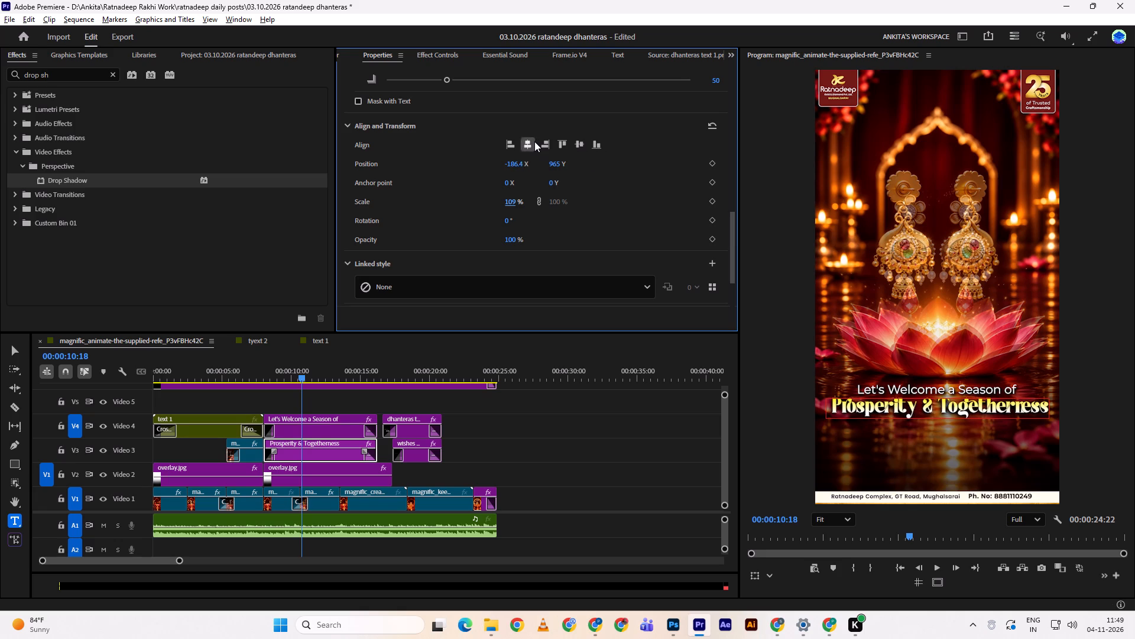
pyautogui.click(534, 141)
pyautogui.click(519, 486)
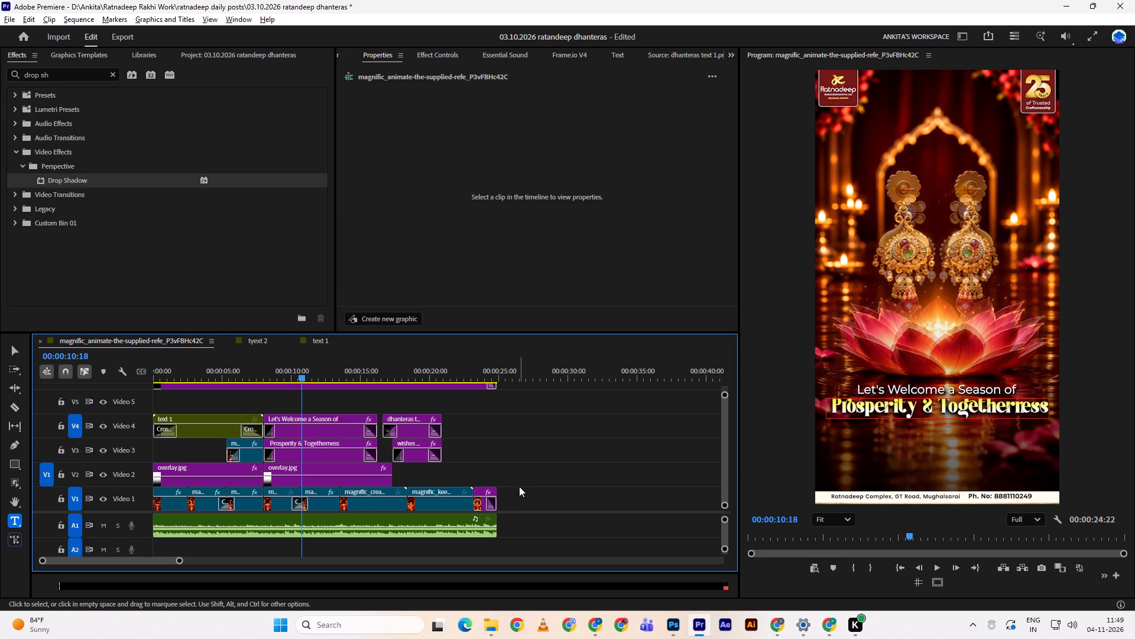
# Set the "Prosperity & Togetherness" text's font size to 62 and re-centre it horizontally in the frame.
pyautogui.doubleClick(293, 441)
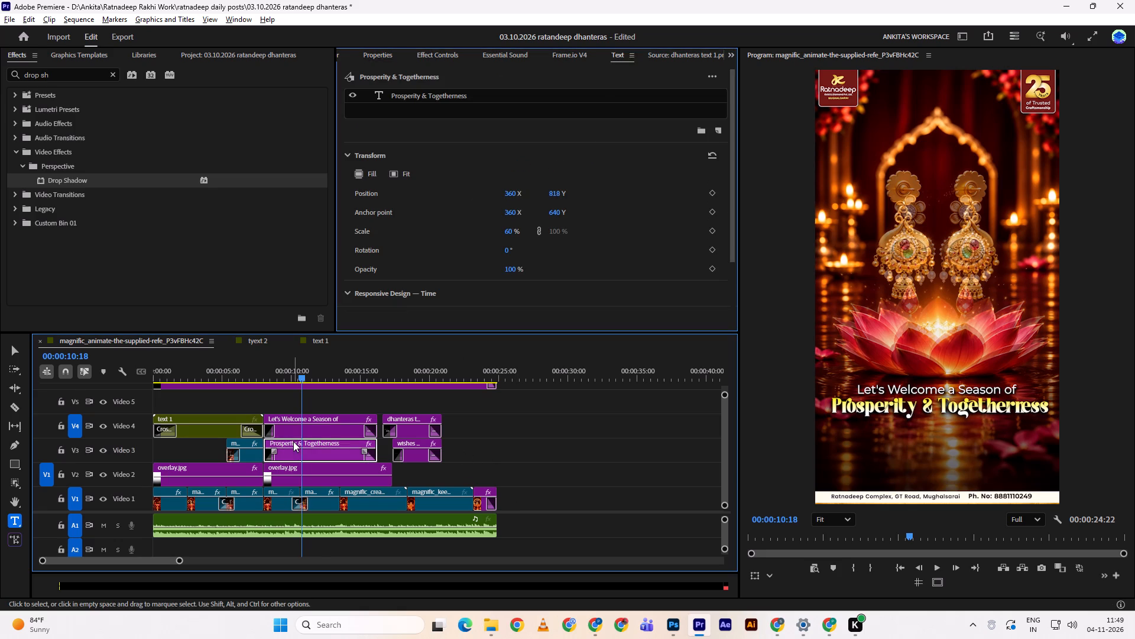
pyautogui.click(598, 91)
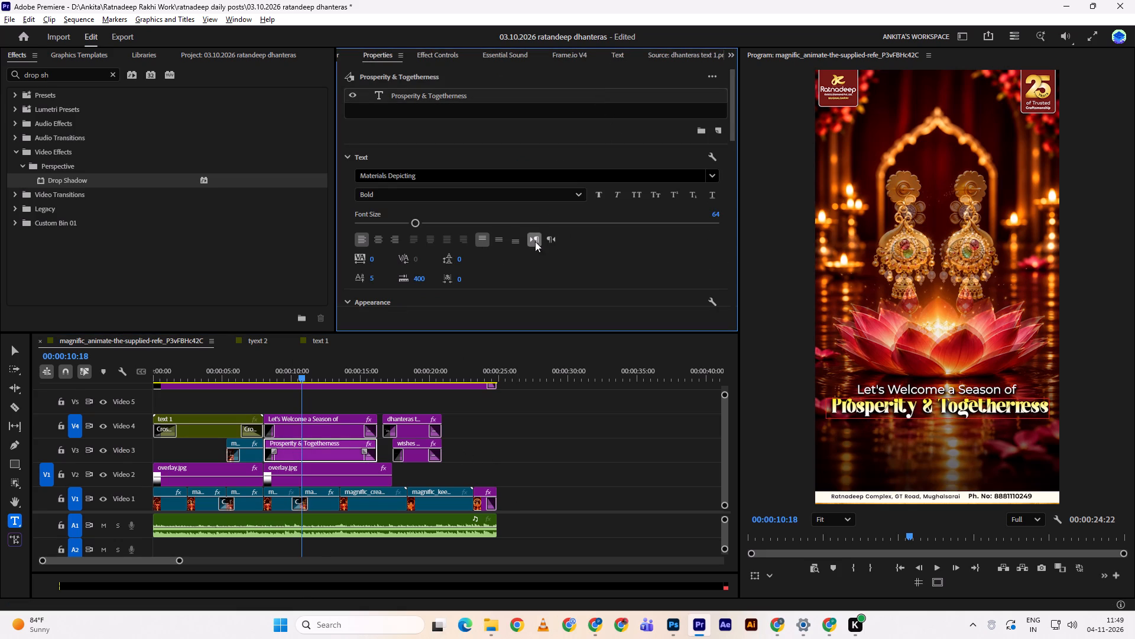
pyautogui.click(419, 225)
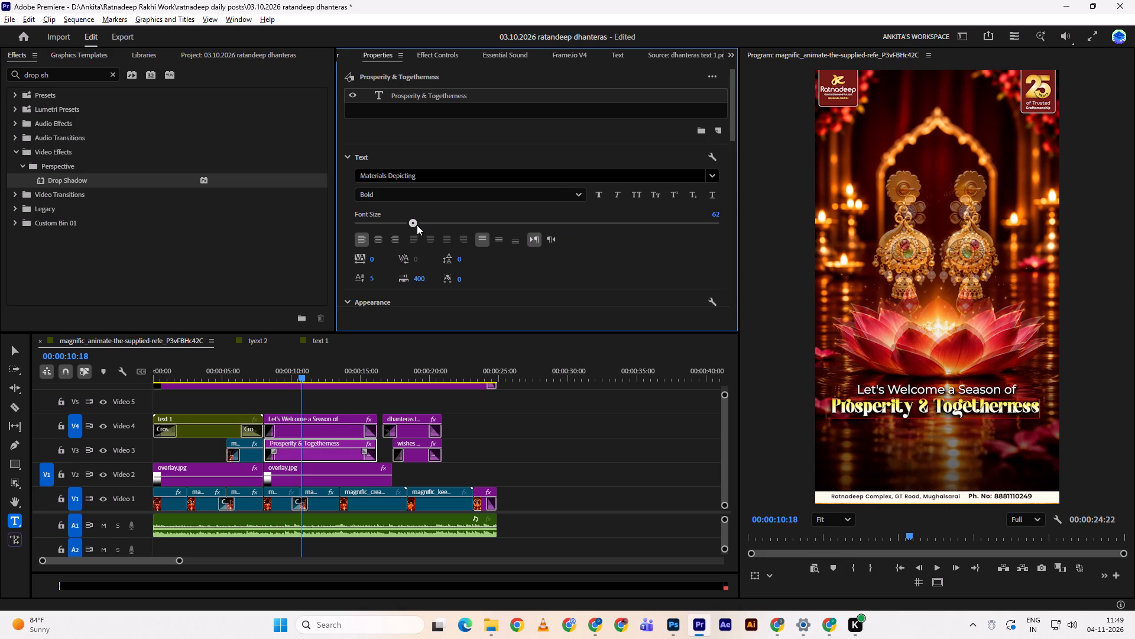
pyautogui.moveTo(734, 131); pyautogui.dragTo(729, 256)
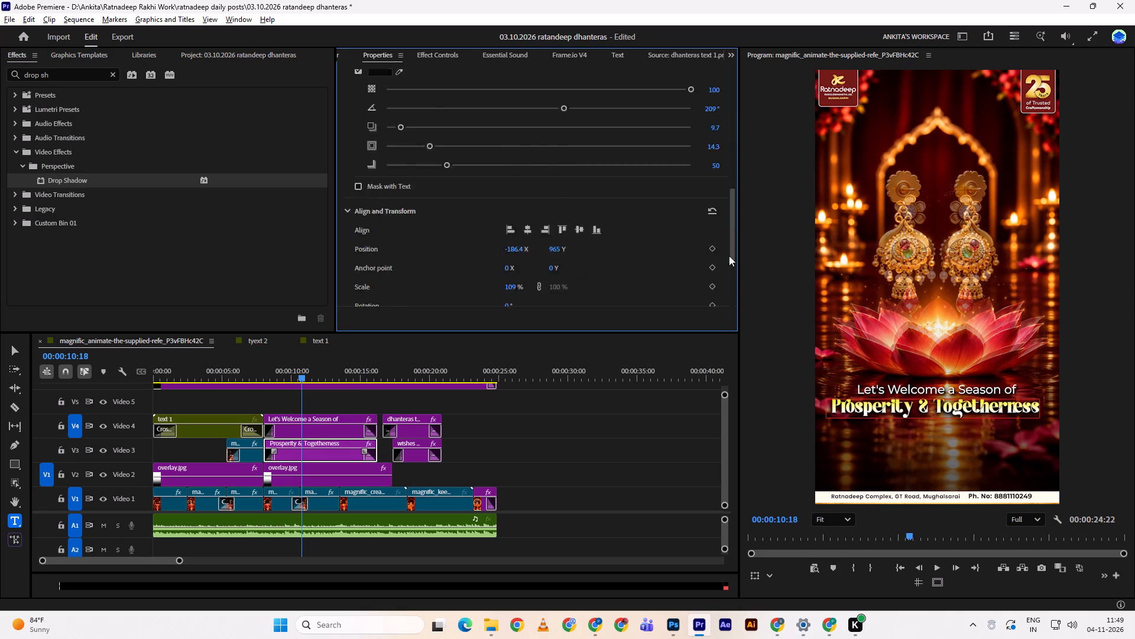
pyautogui.moveTo(729, 256); pyautogui.dragTo(729, 273)
pyautogui.tripleClick(534, 142)
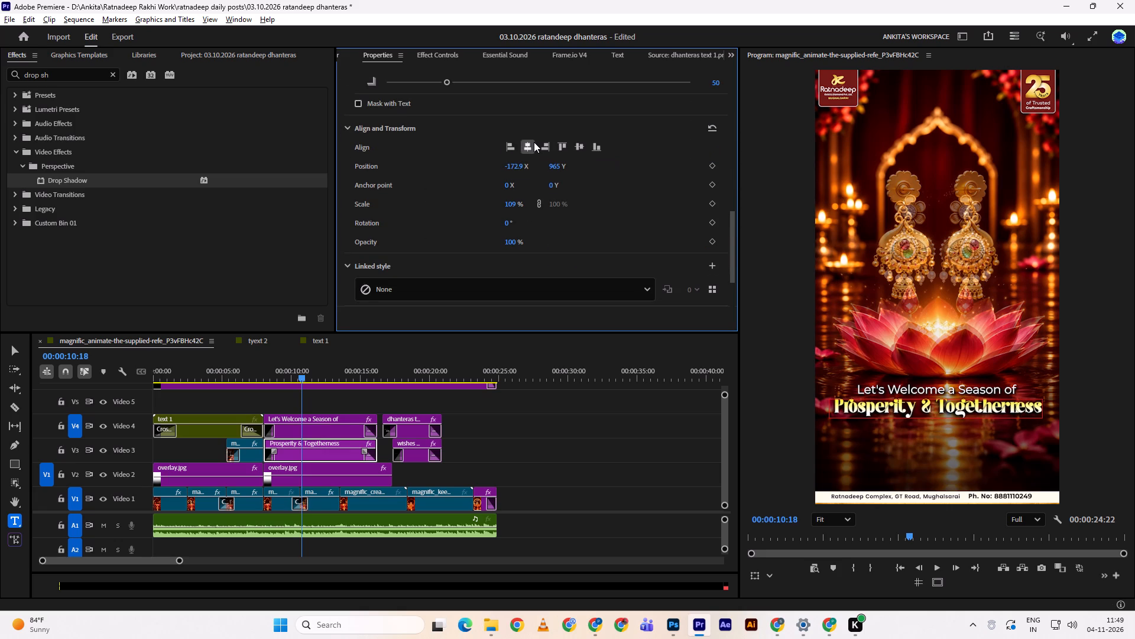
pyautogui.tripleClick(534, 142)
pyautogui.tripleClick(534, 142)
pyautogui.click(534, 142)
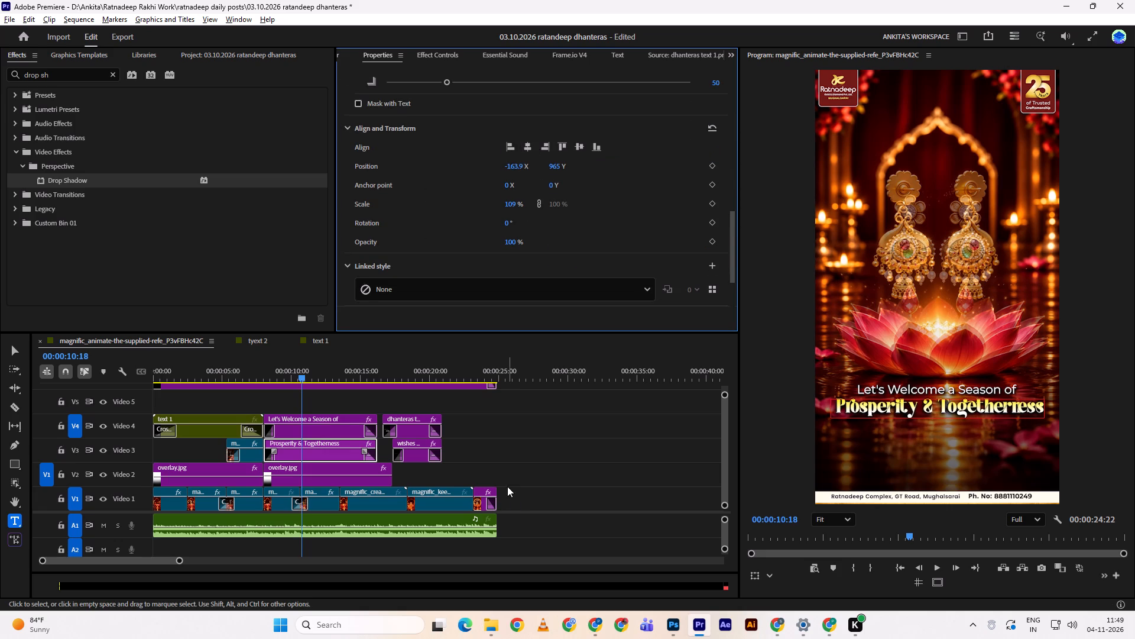
pyautogui.click(513, 502)
pyautogui.press('space')
pyautogui.press('space')
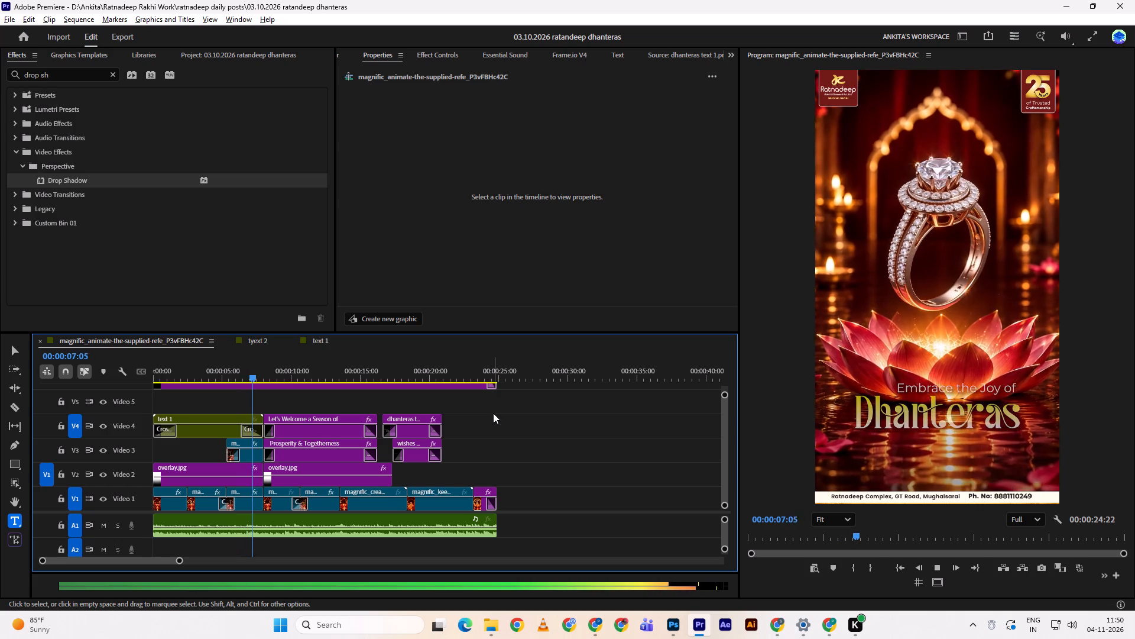
pyautogui.press('space')
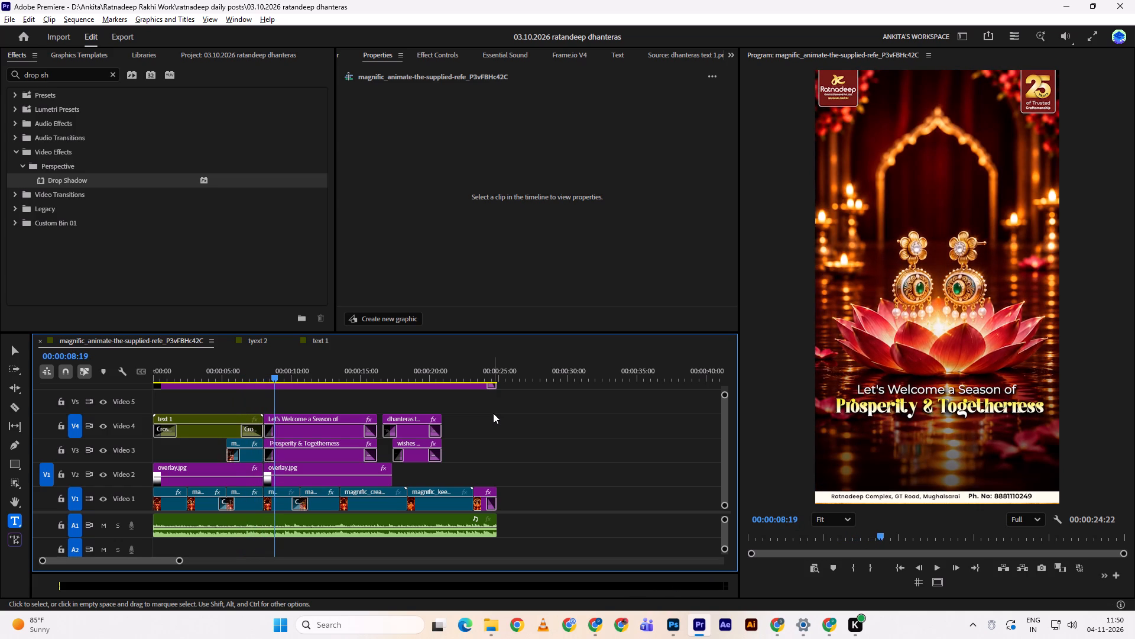
pyautogui.press('space')
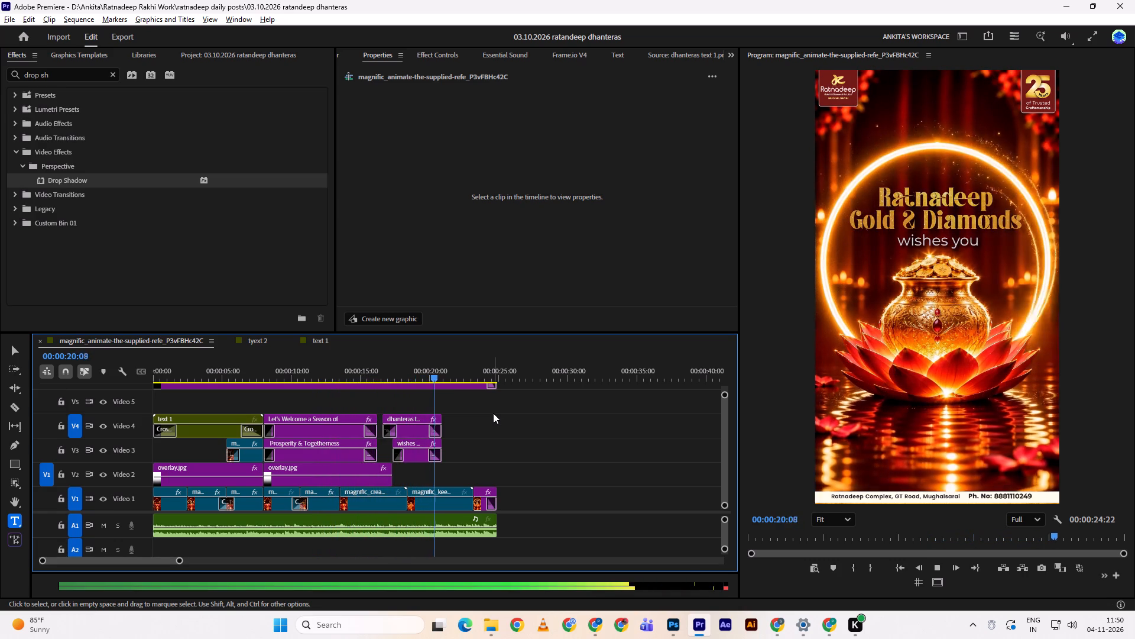
pyautogui.press('space')
pyautogui.hotkey('alt', 'Tab')
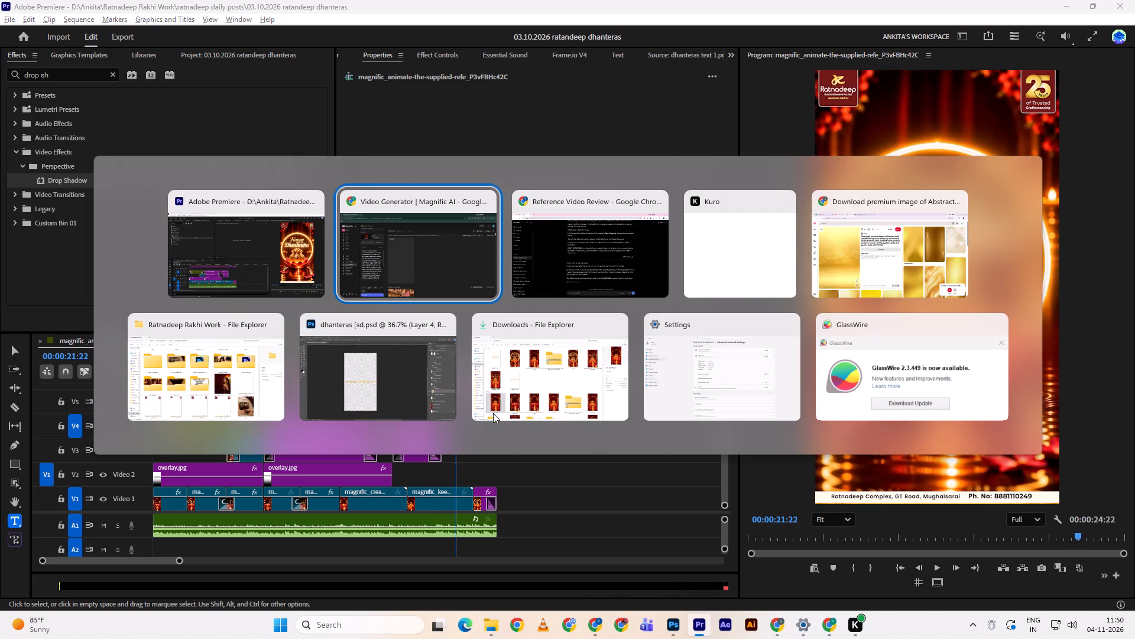
pyautogui.hotkey('alt', 'Tab')
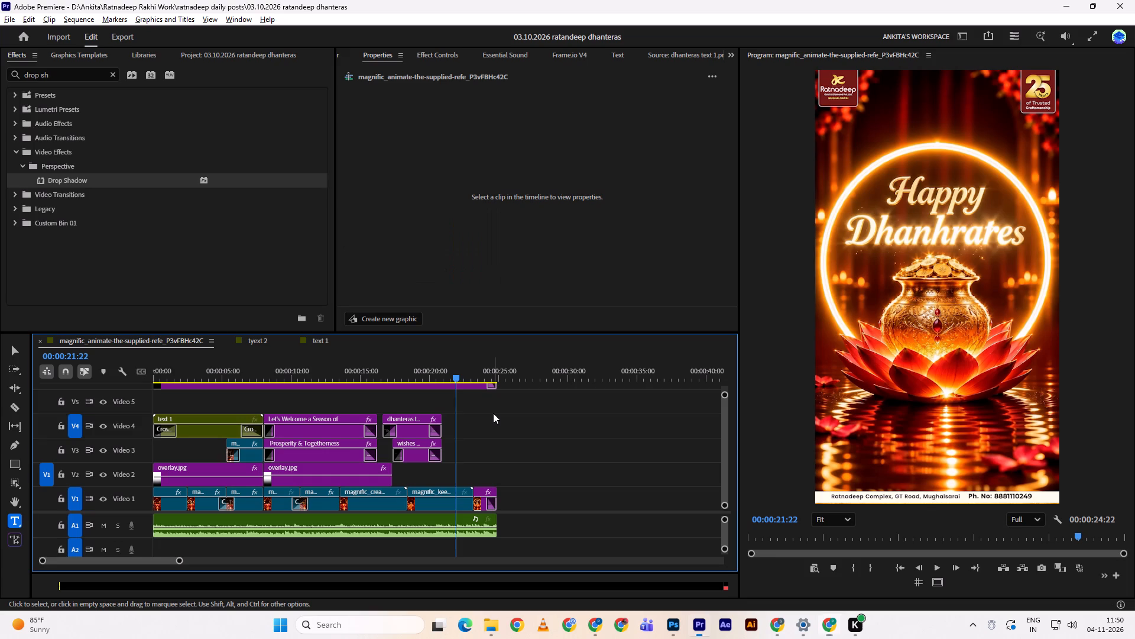
pyautogui.hotkey('ctrl', 's')
# Replay the "Let's Welcome a Season of Prosperity & Togetherness" section to review its titles, and save the project.
pyautogui.press('space')
pyautogui.moveTo(449, 360); pyautogui.dragTo(352, 386)
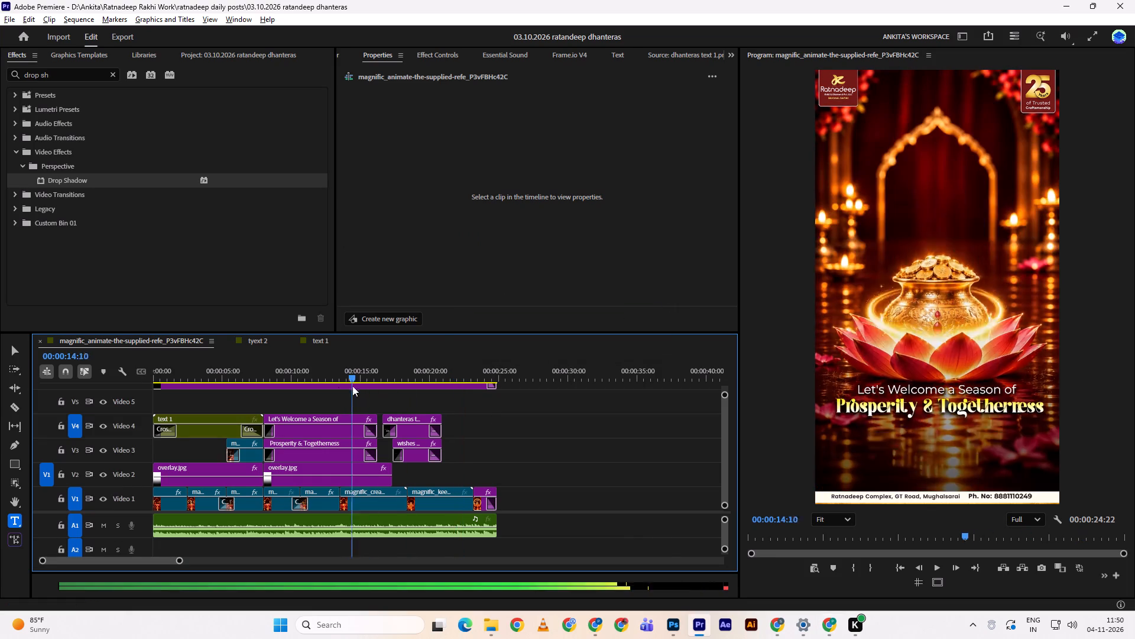
pyautogui.moveTo(352, 386); pyautogui.dragTo(255, 389)
pyautogui.press('space')
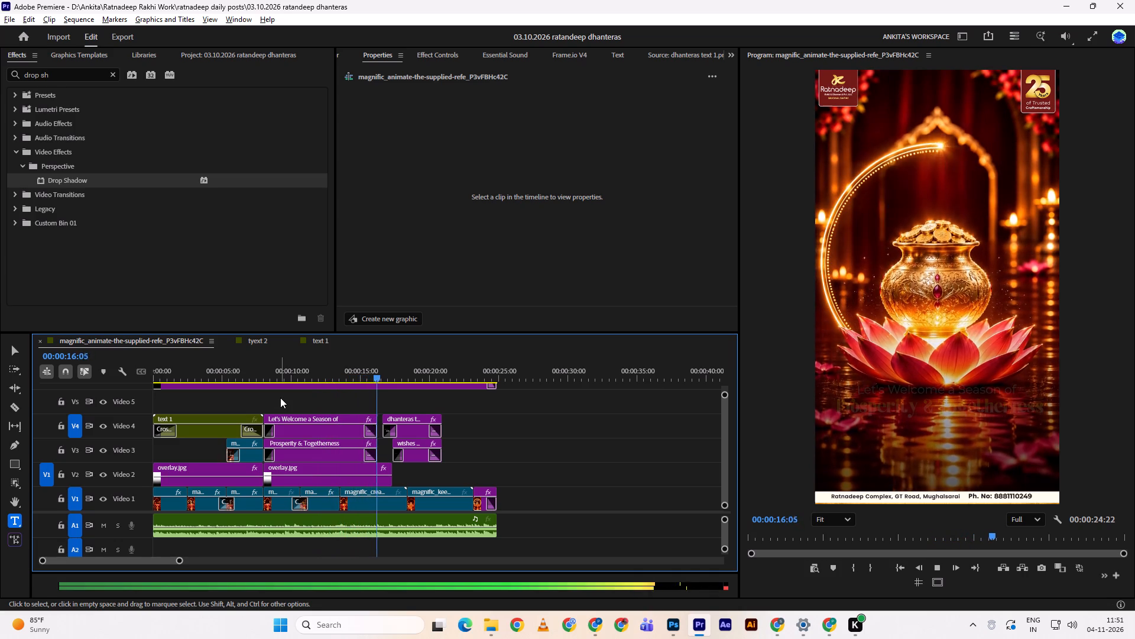
pyautogui.press('space')
pyautogui.moveTo(281, 382); pyautogui.dragTo(270, 376)
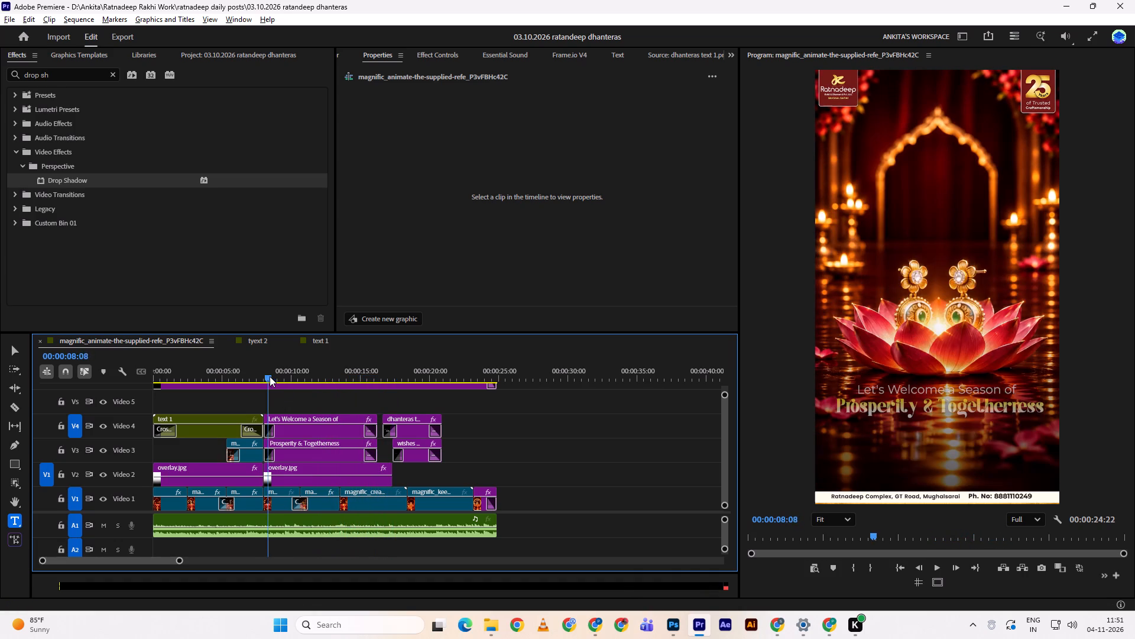
pyautogui.moveTo(270, 376); pyautogui.dragTo(290, 373)
pyautogui.press('space')
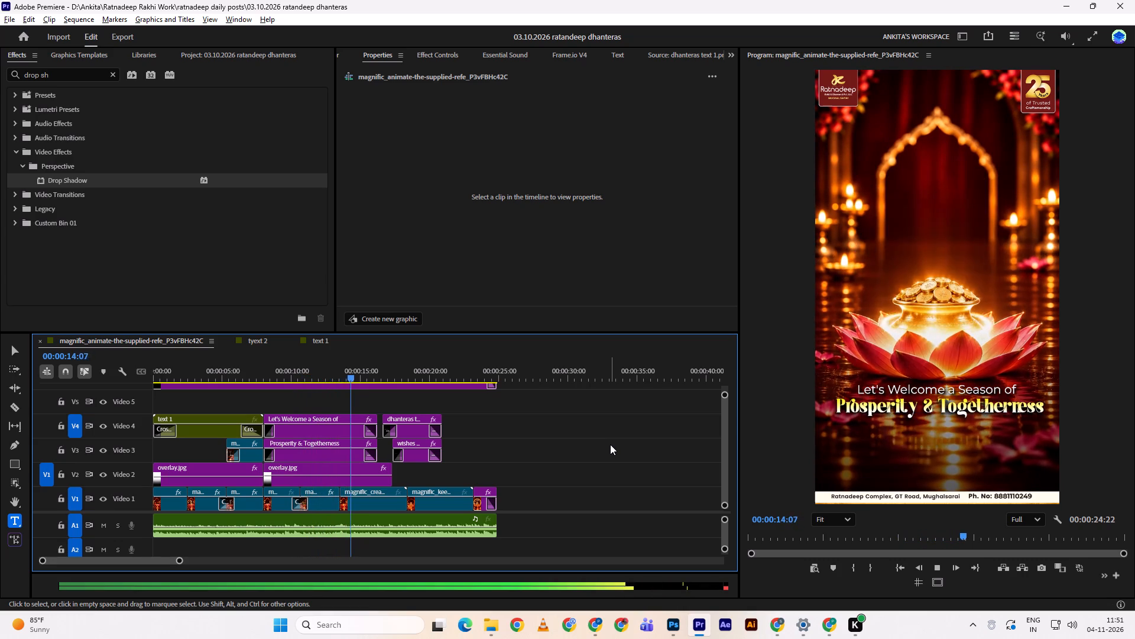
pyautogui.press('space')
pyautogui.hotkey('ctrl', 's')
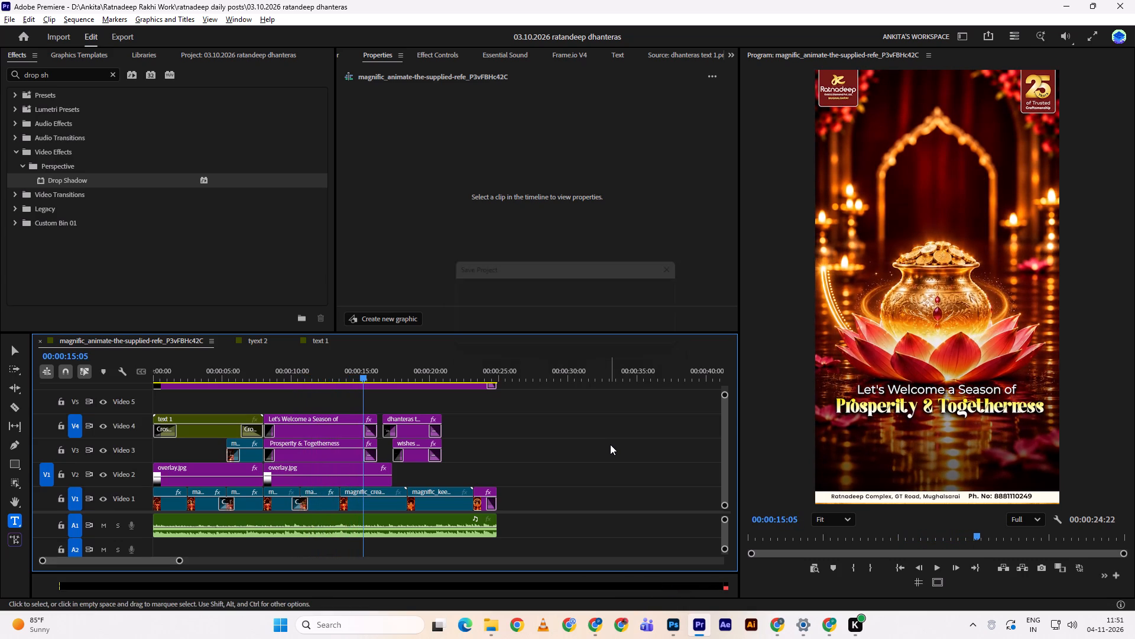
# Play the sequence again from the beginning to review the opening titles, ending back on the "Embrace the Joy of Dhanteras" section.
pyautogui.hotkey('alt', 'Tab')
pyautogui.hotkey('alt', 'z')
pyautogui.hotkey('alt', 'Tab')
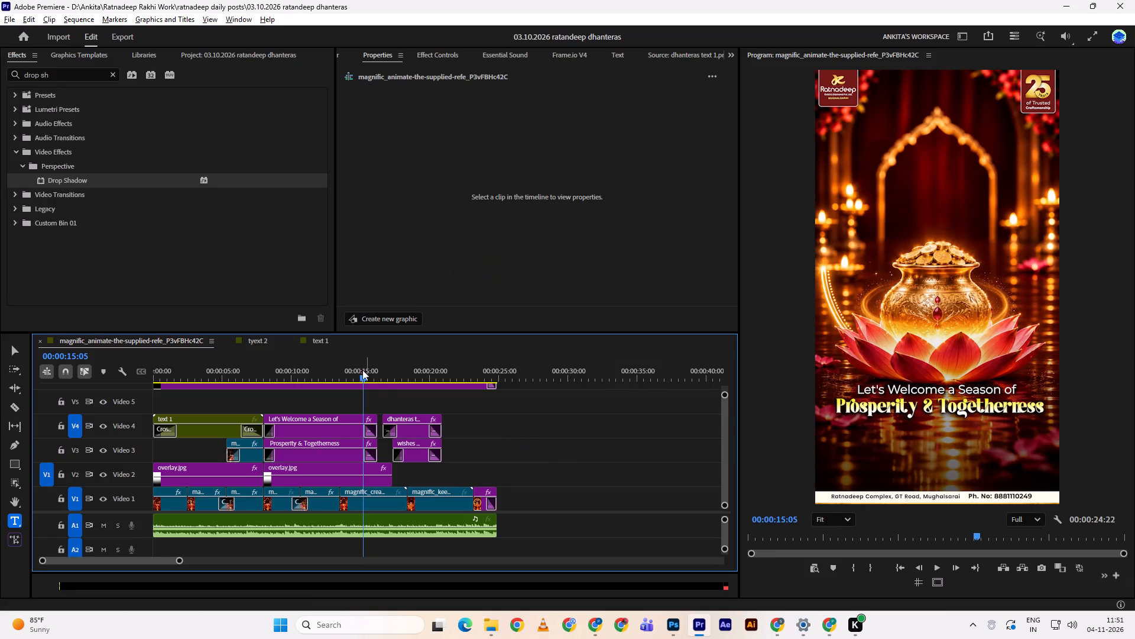
pyautogui.moveTo(361, 368); pyautogui.dragTo(86, 388)
pyautogui.press('space')
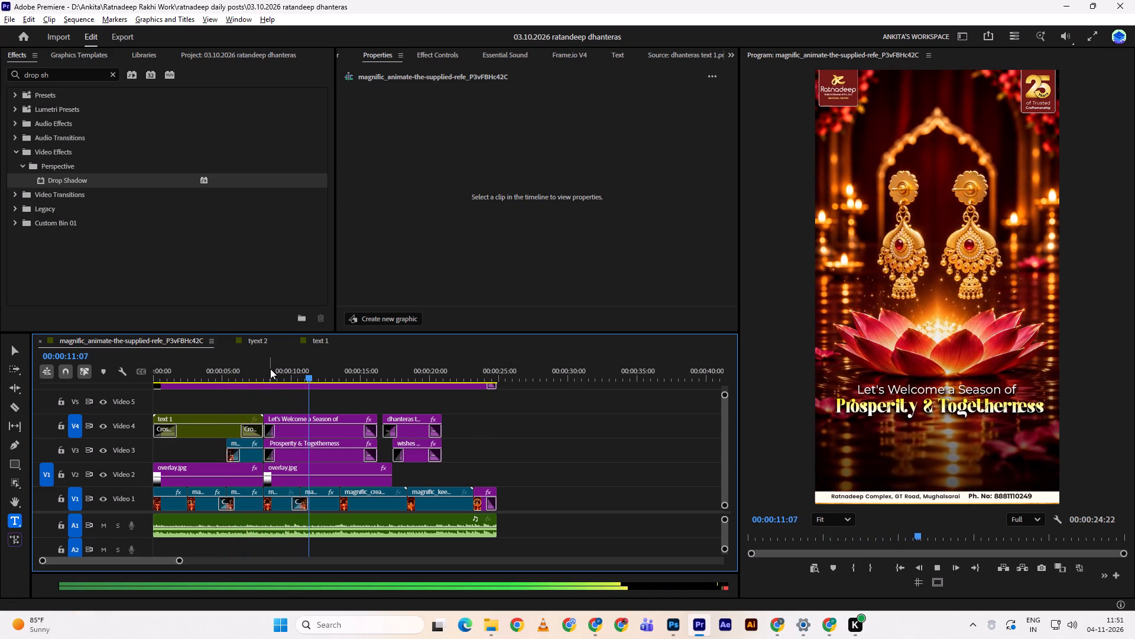
pyautogui.moveTo(270, 369); pyautogui.dragTo(231, 367)
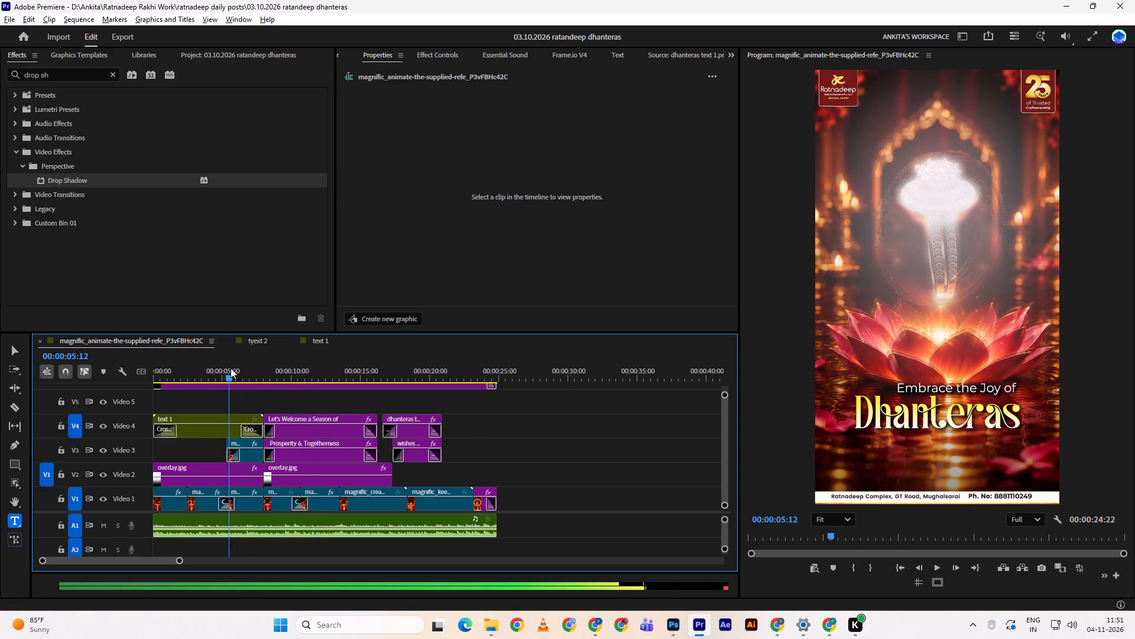
# Inspect the text 1 clip's effect settings on Video 4 and open its nested sequence.
pyautogui.click(202, 434)
pyautogui.click(432, 56)
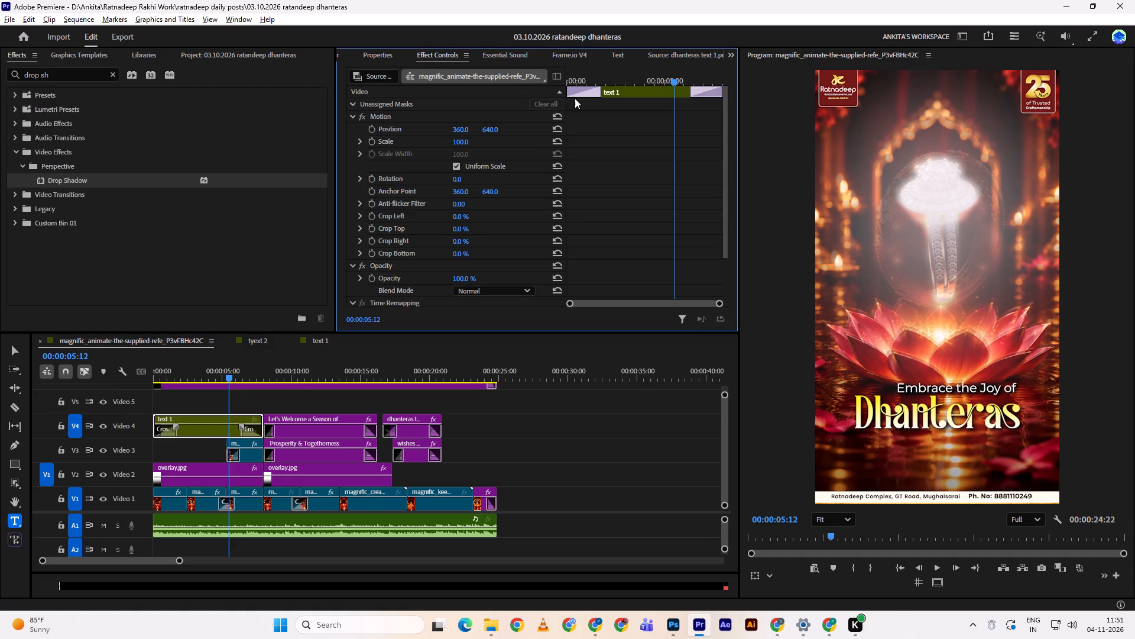
pyautogui.scroll(-4, 508, 189)
pyautogui.moveTo(211, 358); pyautogui.dragTo(206, 359)
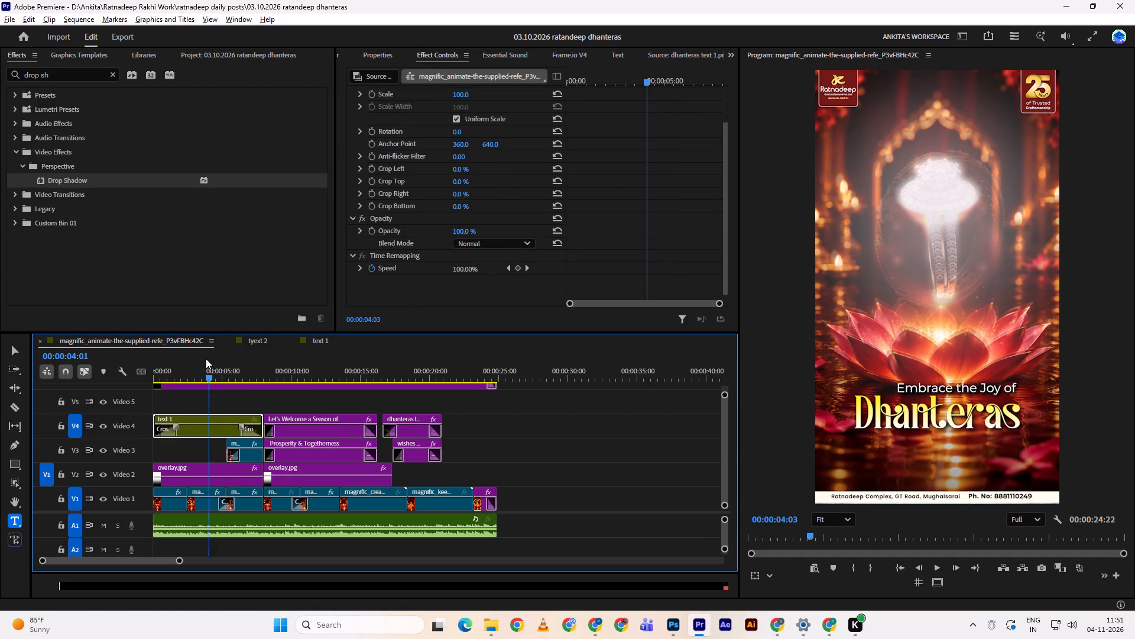
pyautogui.moveTo(206, 359); pyautogui.dragTo(184, 361)
pyautogui.scroll(-13, 516, 189)
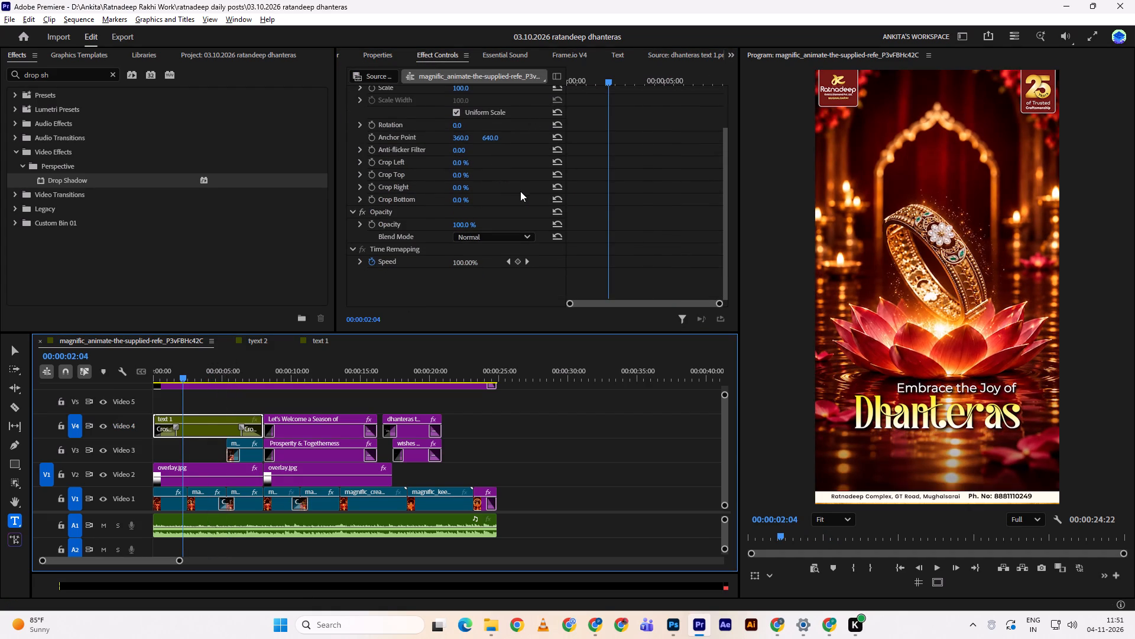
pyautogui.doubleClick(197, 433)
# Centre the "Embrace the Joy of" text horizontally in the frame of the text 1 sequence.
pyautogui.click(200, 407)
pyautogui.click(189, 427)
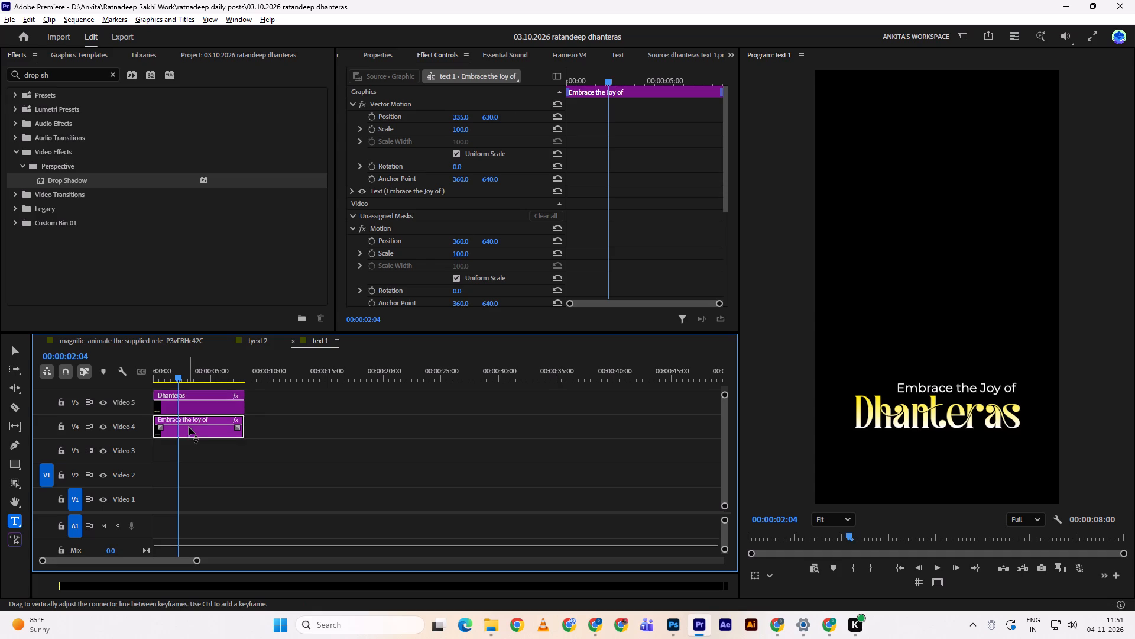
pyautogui.doubleClick(375, 53)
pyautogui.click(640, 99)
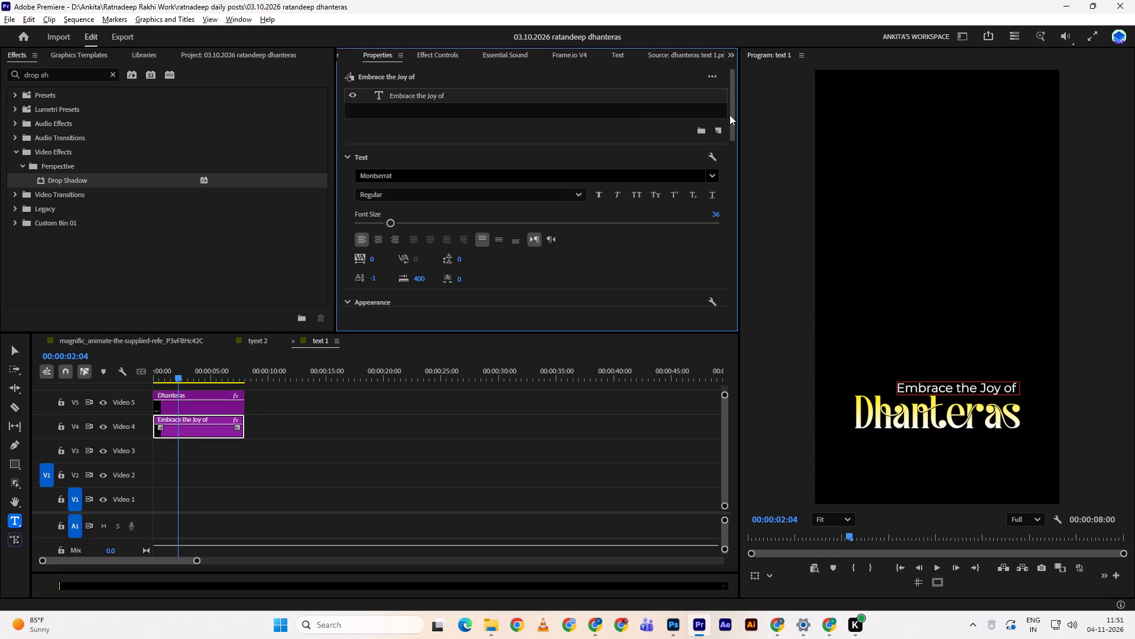
pyautogui.moveTo(731, 122); pyautogui.dragTo(747, 248)
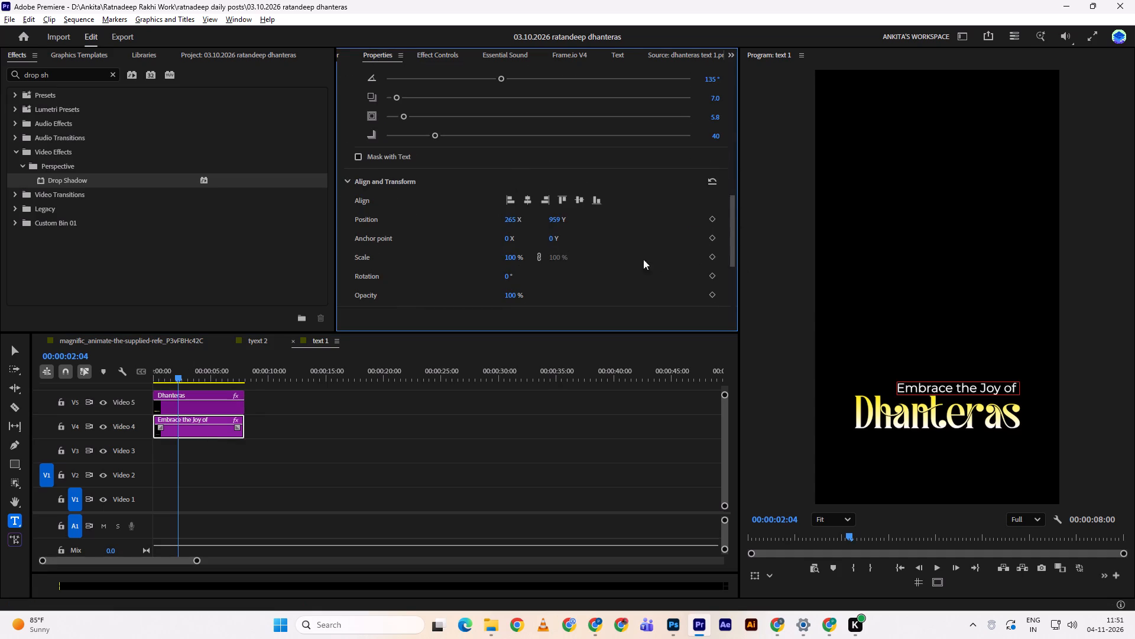
pyautogui.click(520, 200)
pyautogui.tripleClick(529, 195)
pyautogui.click(529, 195)
pyautogui.click(468, 504)
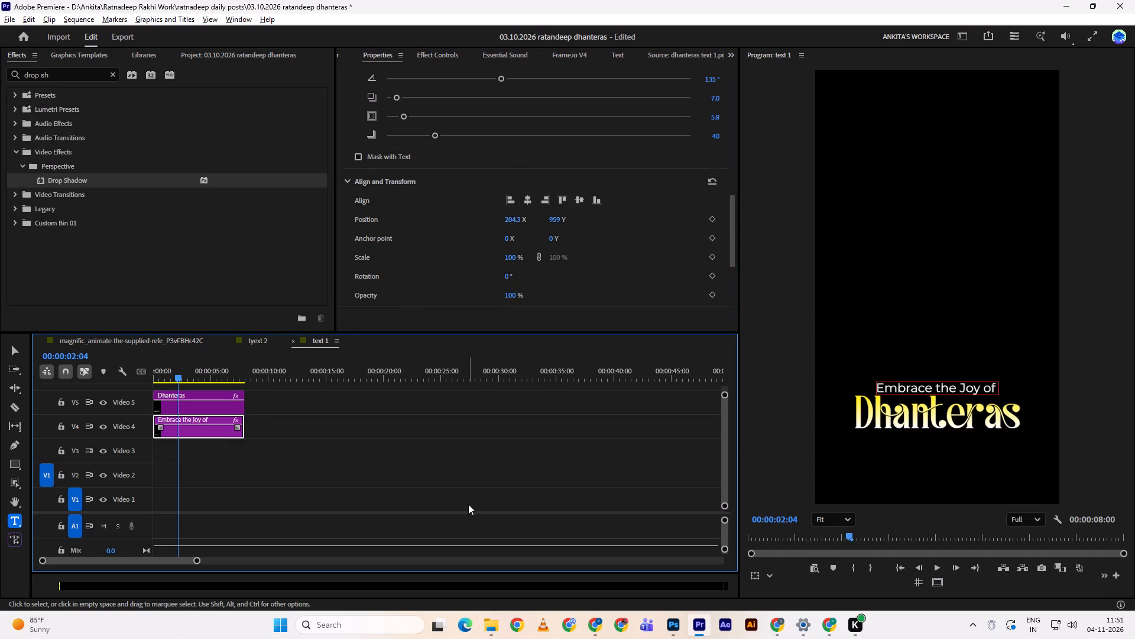
# Return to the main sequence, save the project, and play it from the start to check the centred title.
pyautogui.click(170, 343)
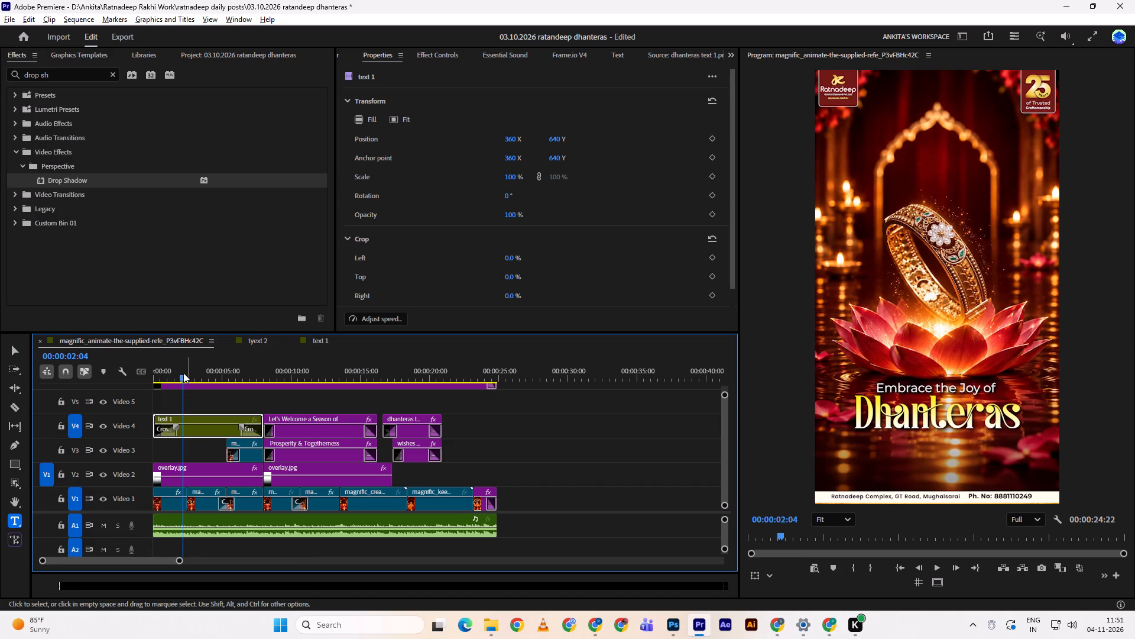
pyautogui.moveTo(183, 372); pyautogui.dragTo(146, 376)
pyautogui.press('space')
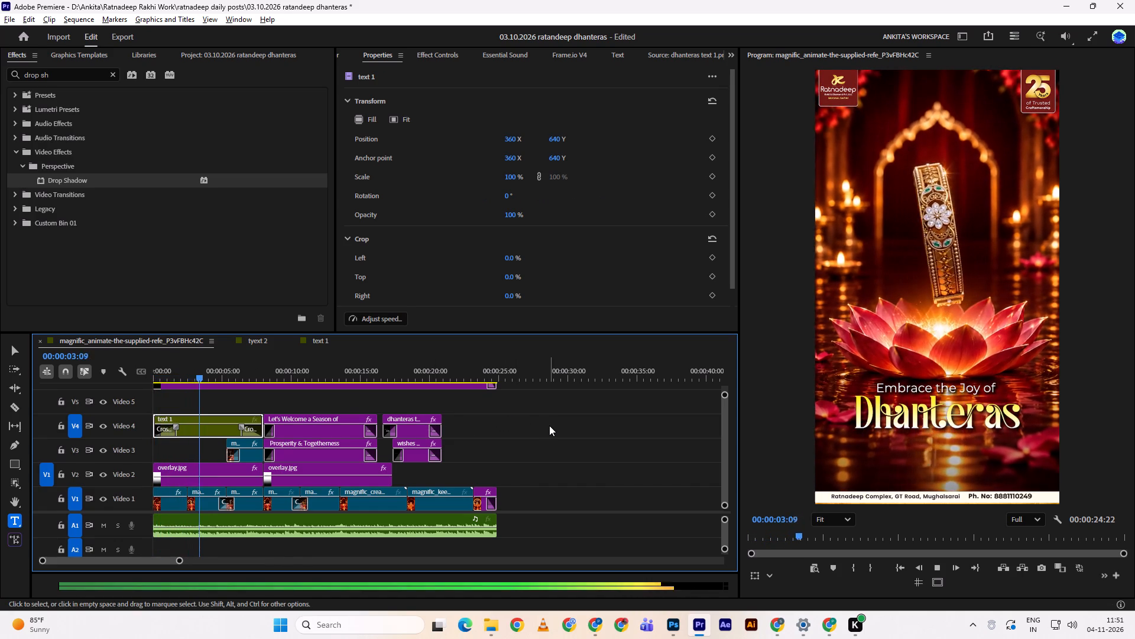
pyautogui.hotkey('ctrl', 's')
pyautogui.press('space')
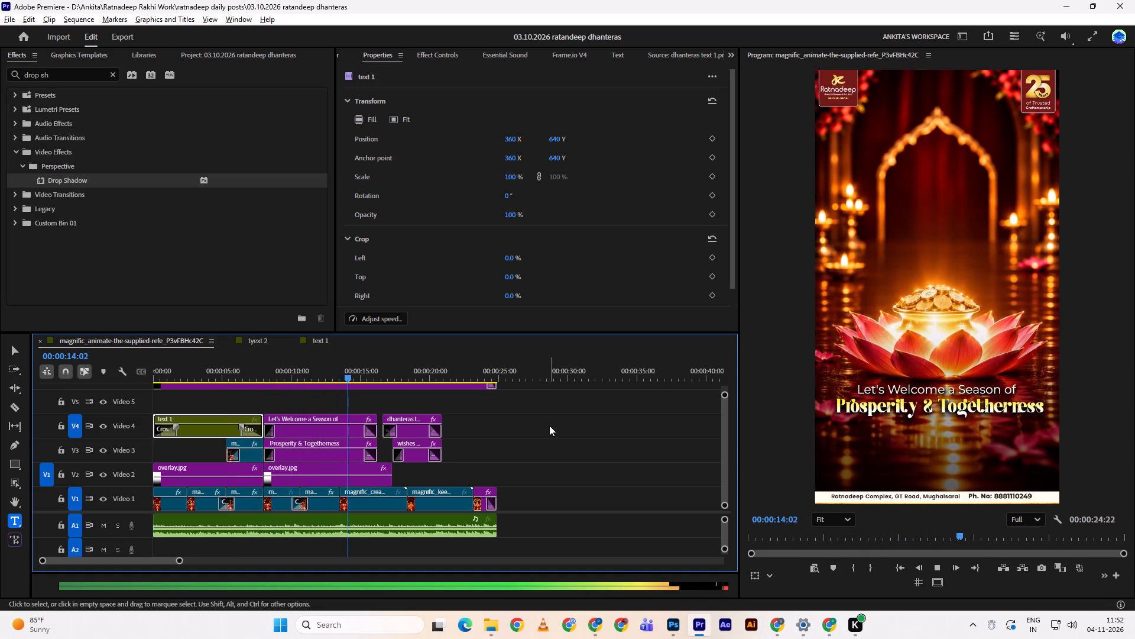
pyautogui.press('space')
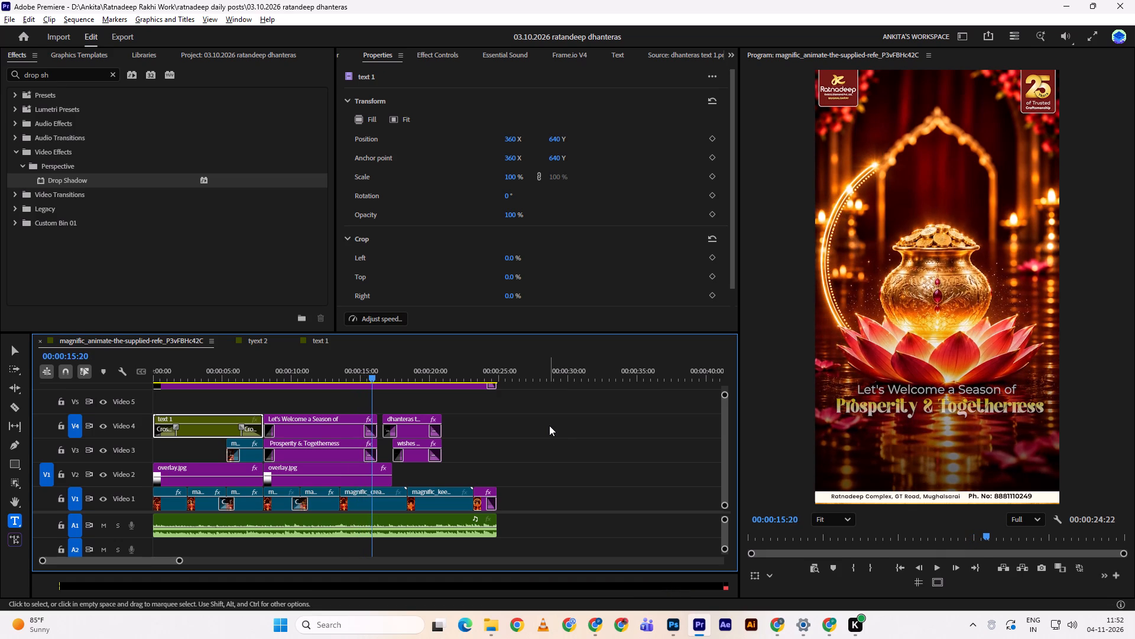
# Centre the "Prosperity & Togetherness" text layer horizontally in the frame.
pyautogui.click(313, 447)
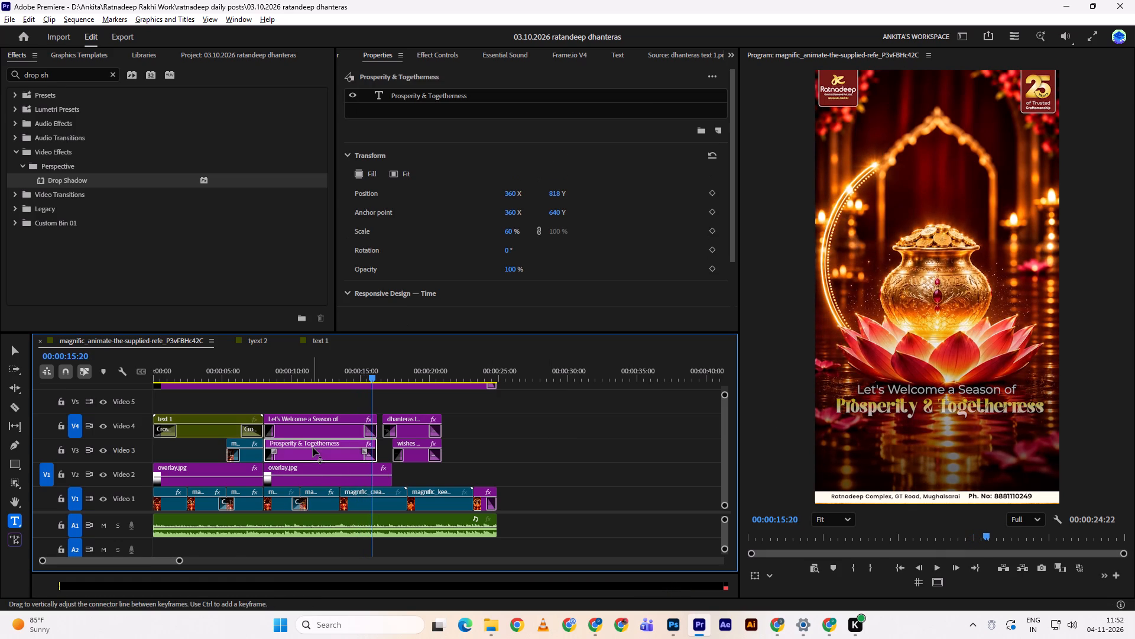
pyautogui.doubleClick(651, 103)
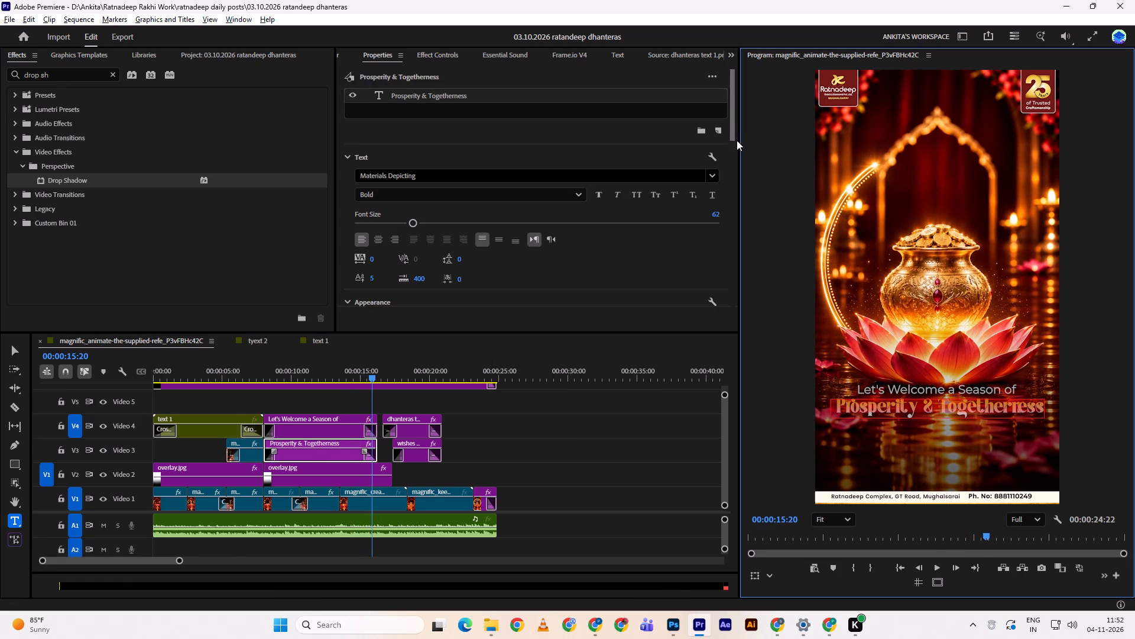
pyautogui.moveTo(734, 140); pyautogui.dragTo(729, 285)
pyautogui.click(505, 136)
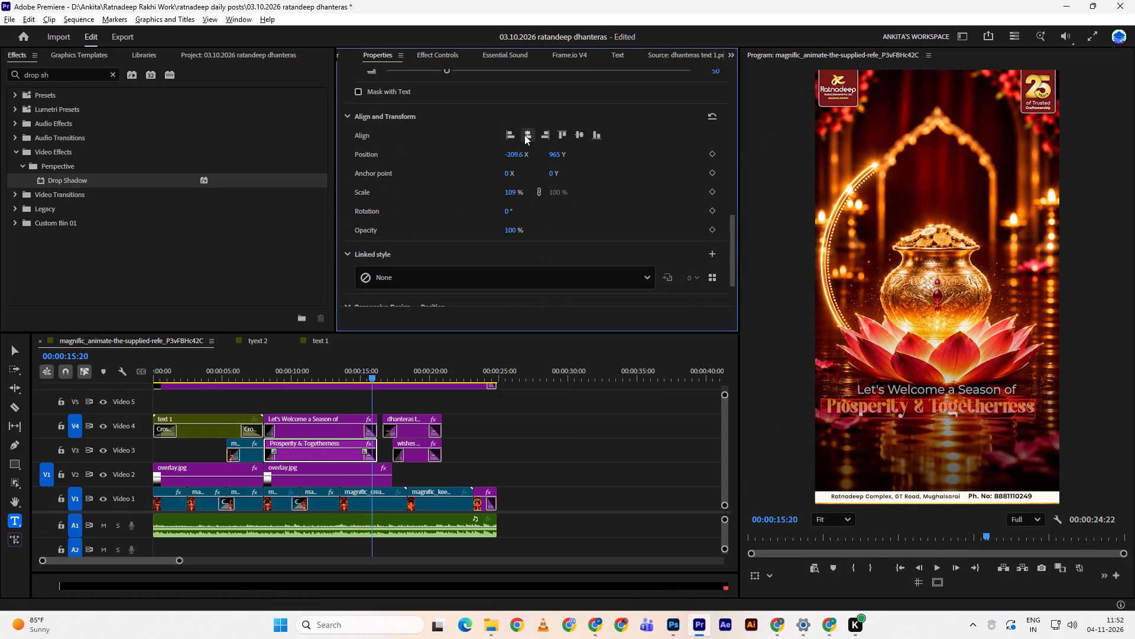
pyautogui.click(524, 135)
pyautogui.tripleClick(524, 135)
pyautogui.tripleClick(524, 135)
pyautogui.doubleClick(524, 135)
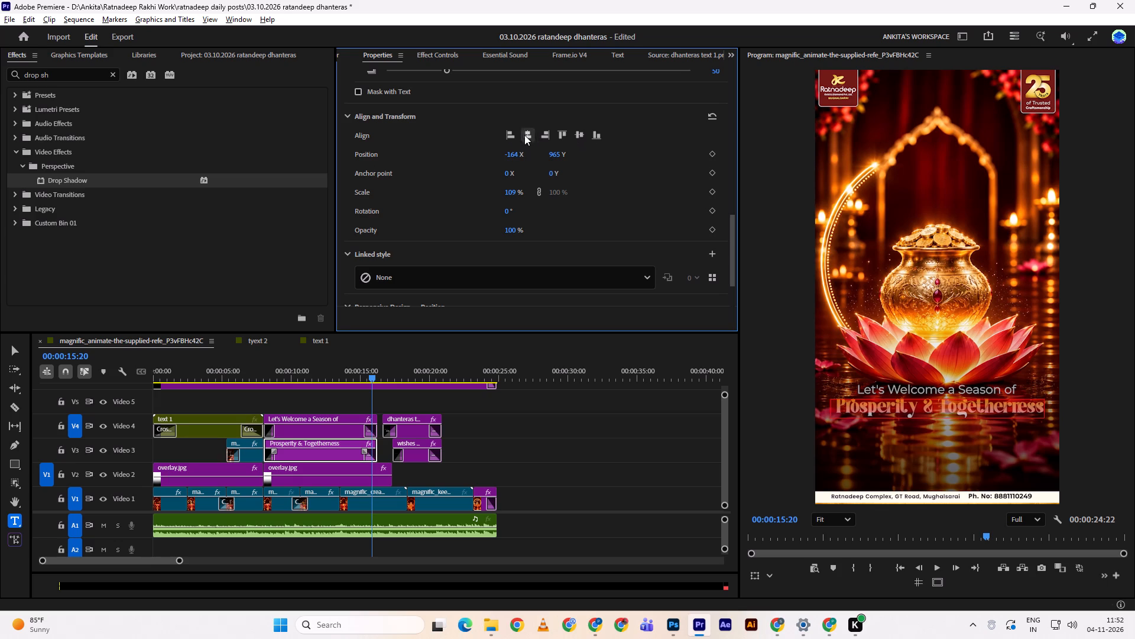
# Delete the leading space before "Prosperity & Togetherness" in the title text.
pyautogui.moveTo(838, 402); pyautogui.dragTo(831, 404)
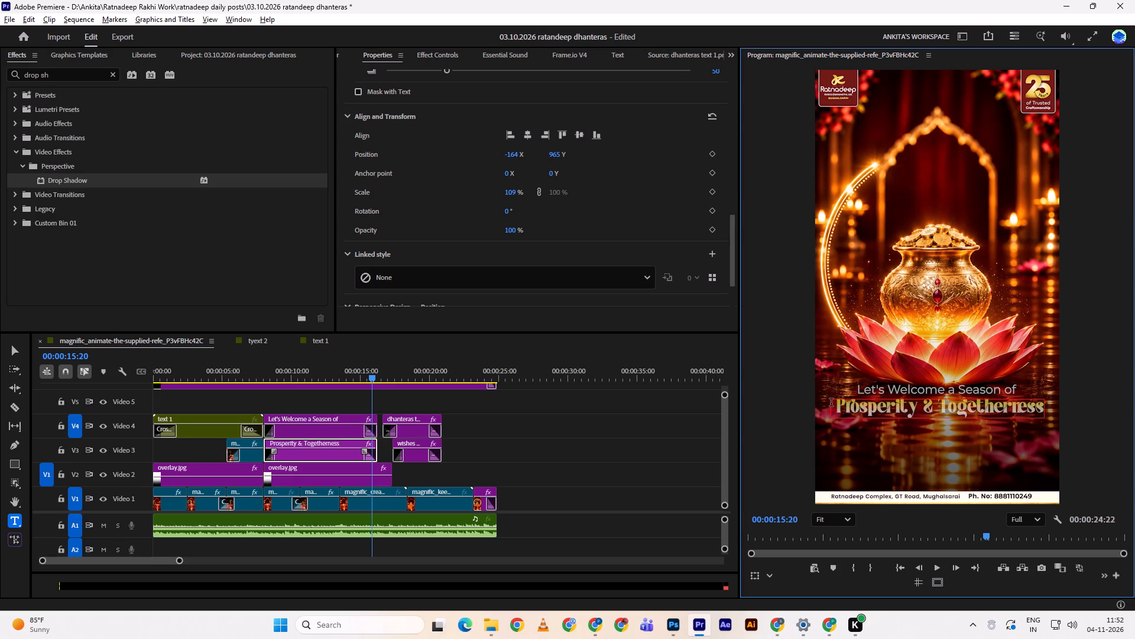
pyautogui.press('BackSpace')
pyautogui.click(653, 480)
# Re-centre the "Prosperity & Togetherness" text layer horizontally in the frame.
pyautogui.click(338, 451)
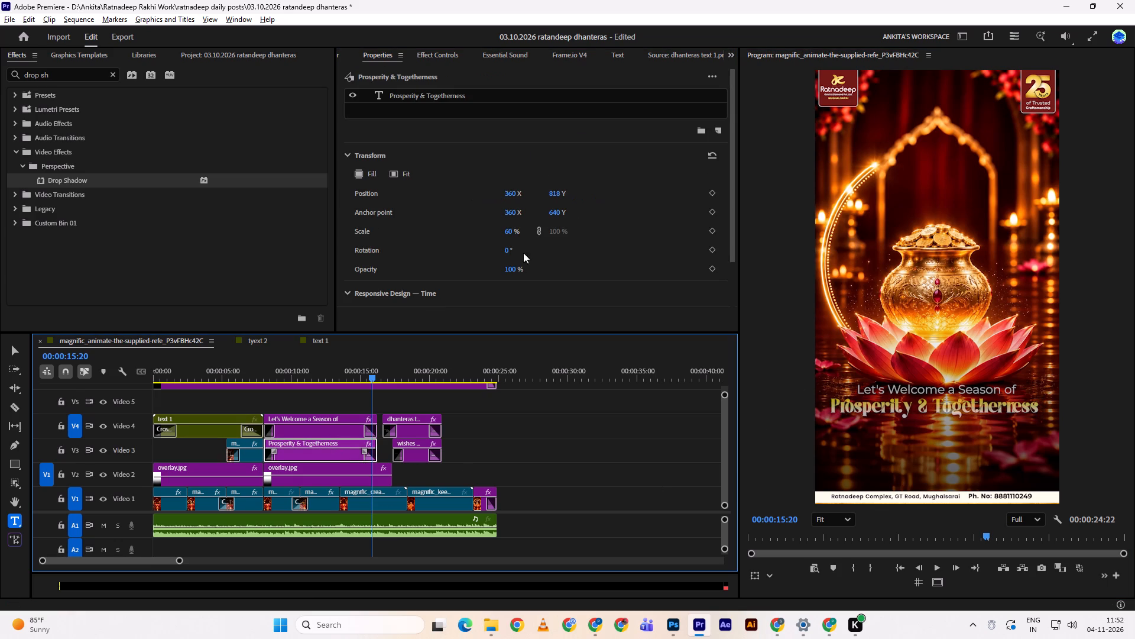
pyautogui.click(554, 99)
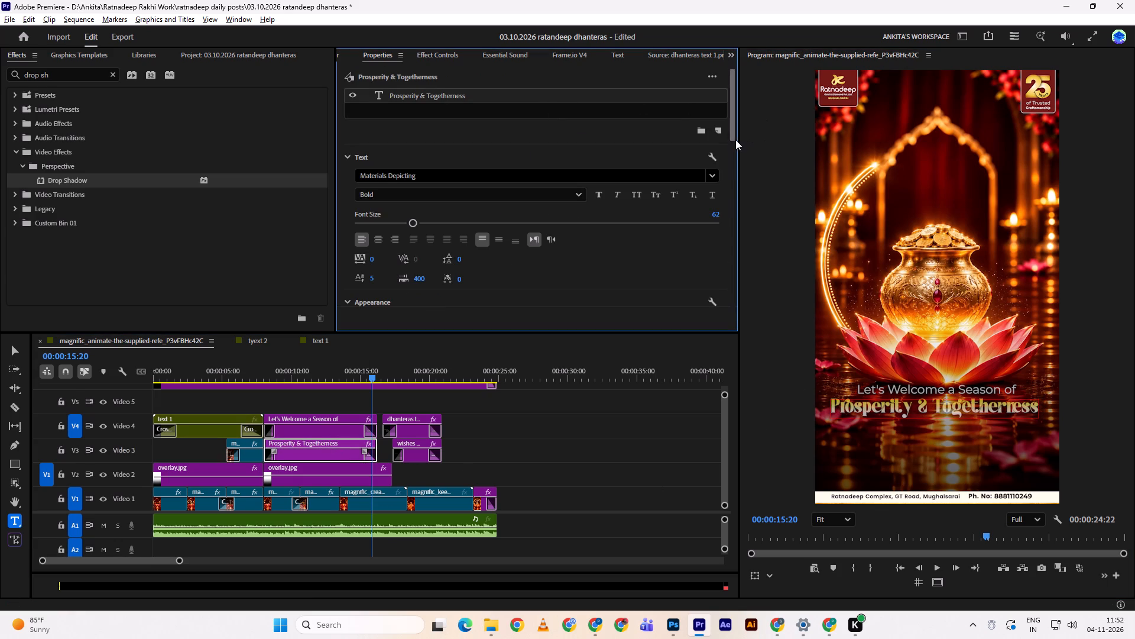
pyautogui.moveTo(732, 138); pyautogui.dragTo(712, 262)
pyautogui.tripleClick(525, 211)
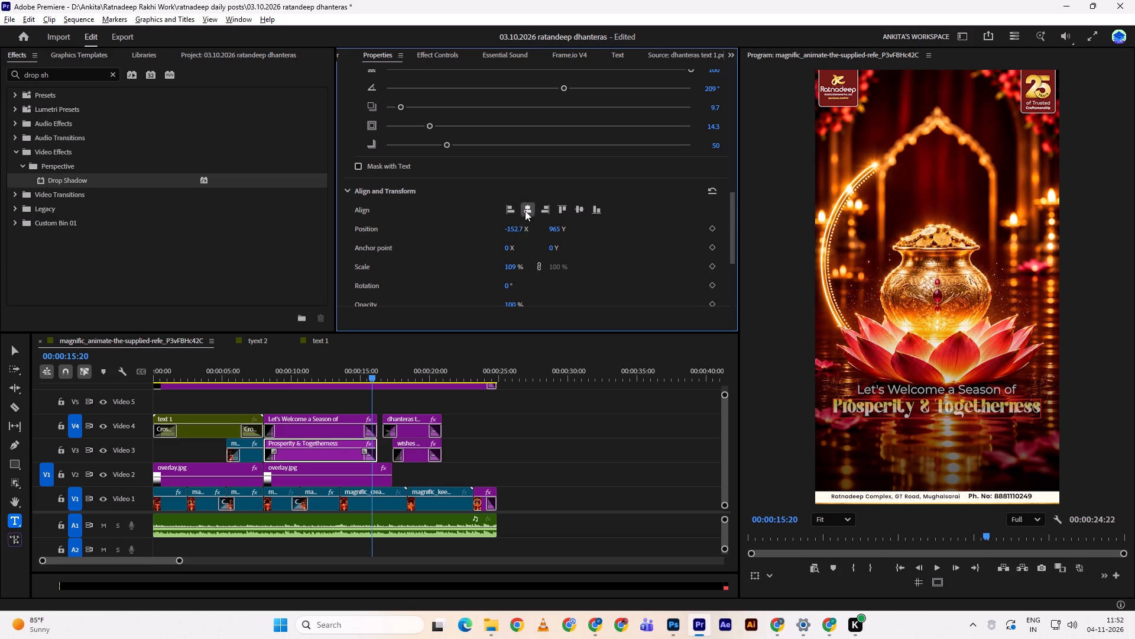
pyautogui.tripleClick(525, 211)
pyautogui.tripleClick(525, 211)
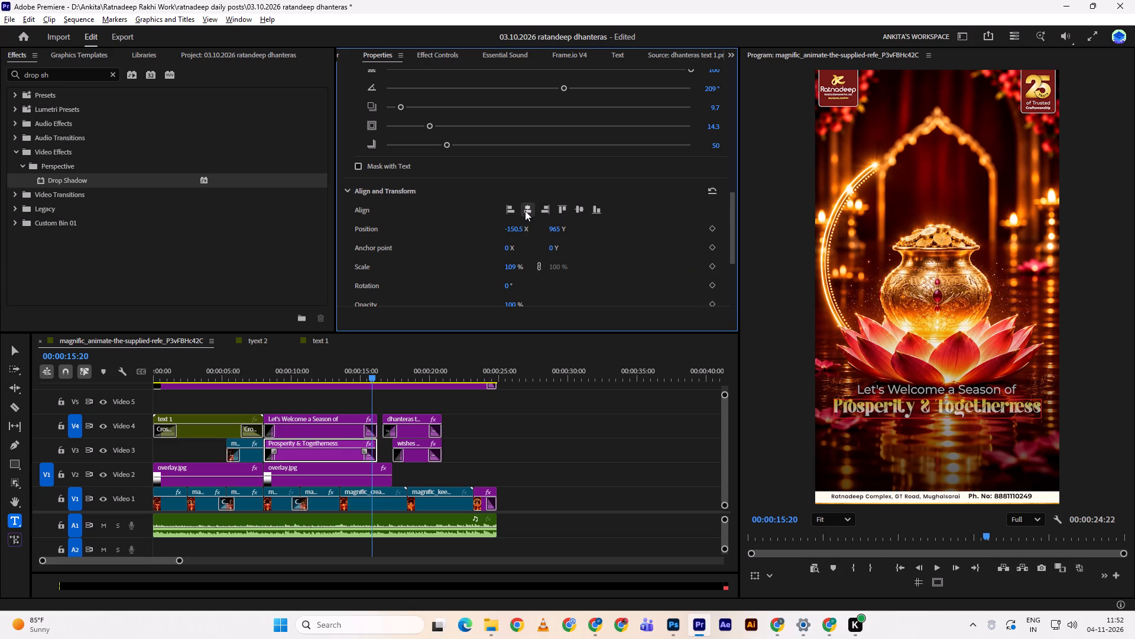
pyautogui.click(563, 500)
pyautogui.press('space')
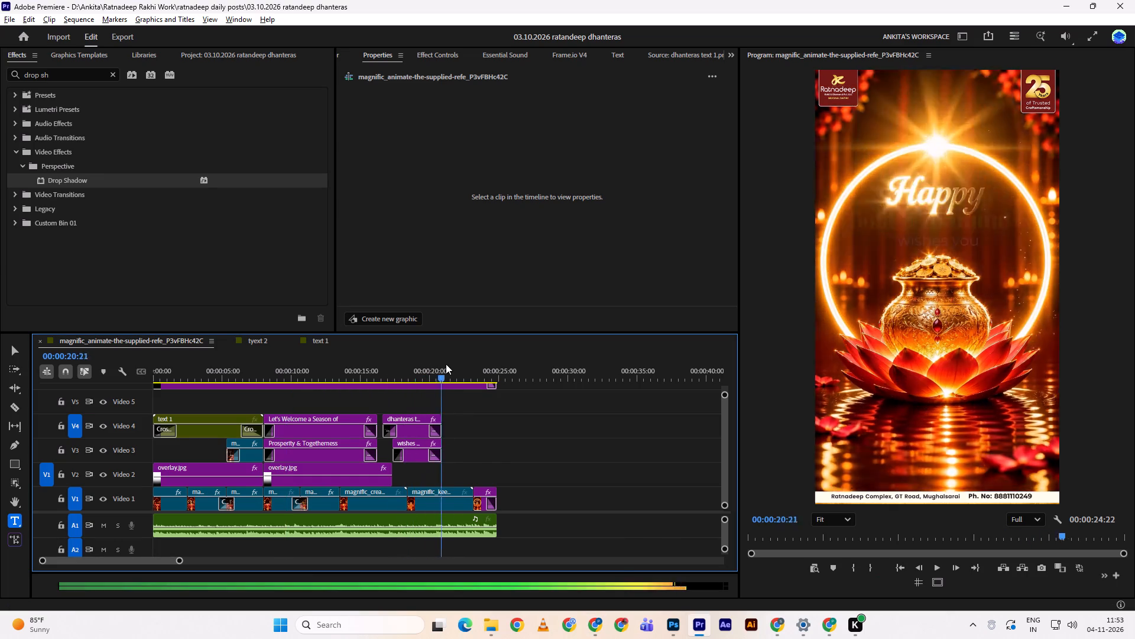
pyautogui.moveTo(446, 364); pyautogui.dragTo(463, 362)
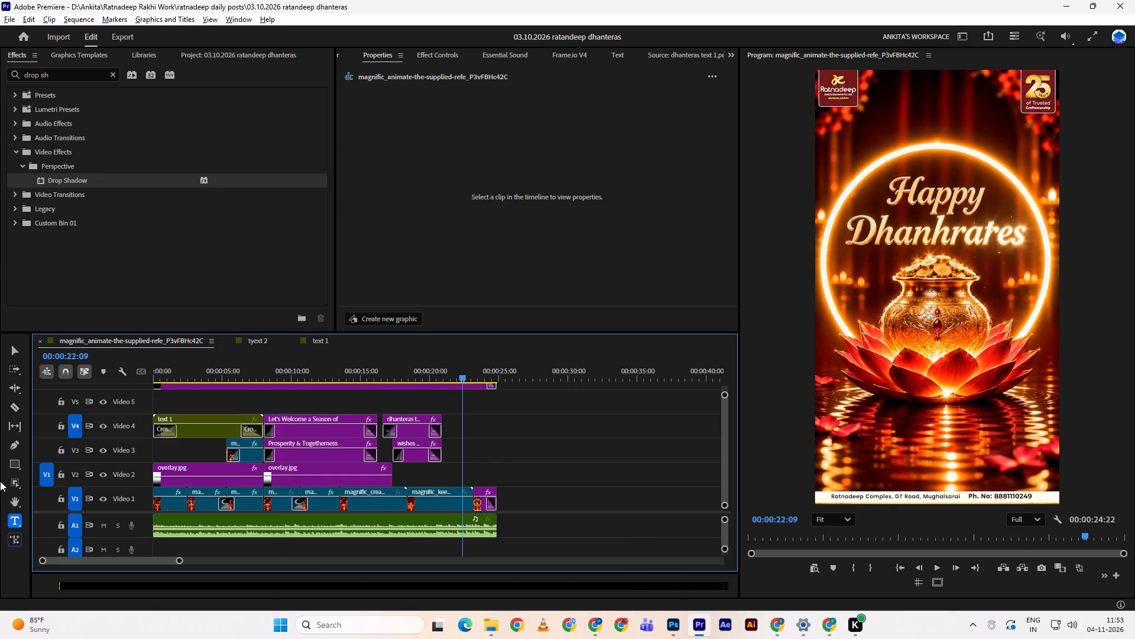
pyautogui.click(432, 499)
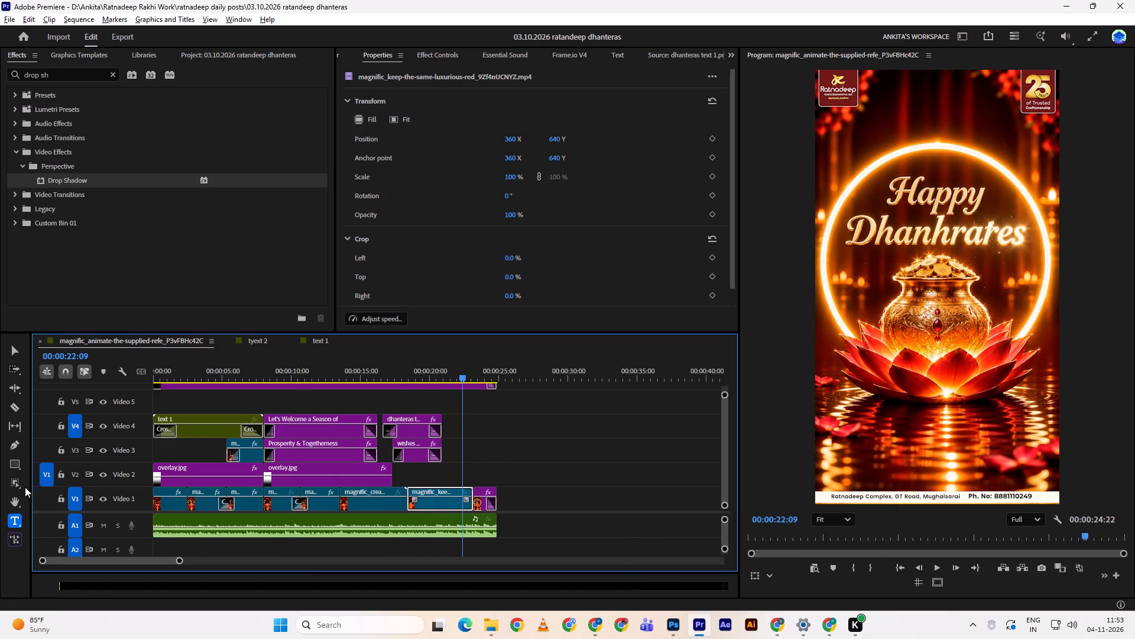
pyautogui.click(12, 480)
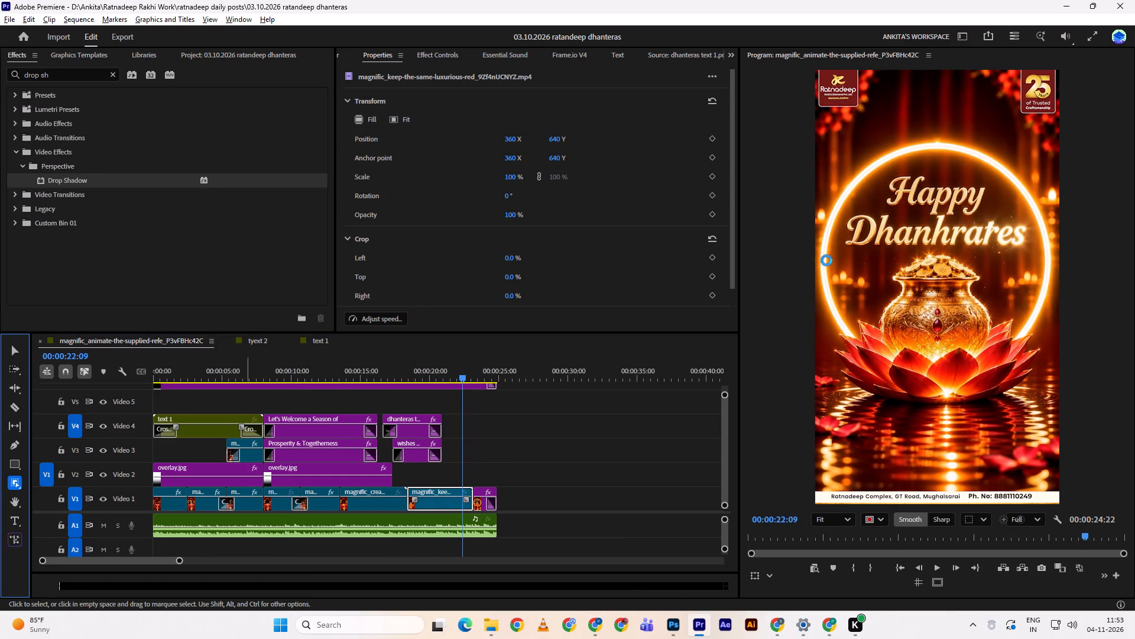
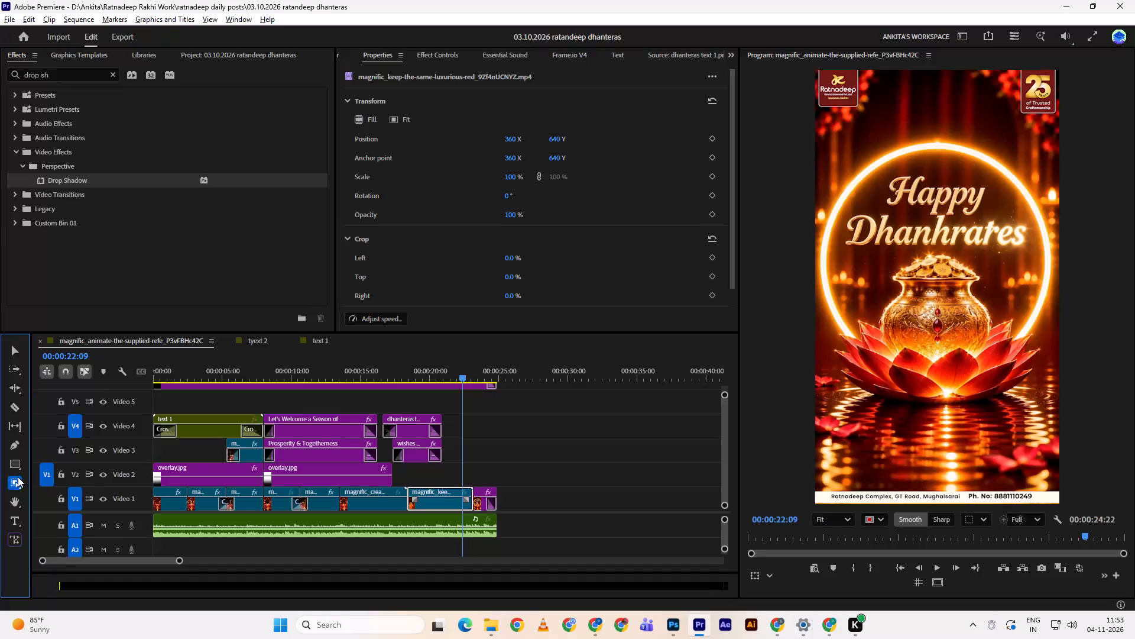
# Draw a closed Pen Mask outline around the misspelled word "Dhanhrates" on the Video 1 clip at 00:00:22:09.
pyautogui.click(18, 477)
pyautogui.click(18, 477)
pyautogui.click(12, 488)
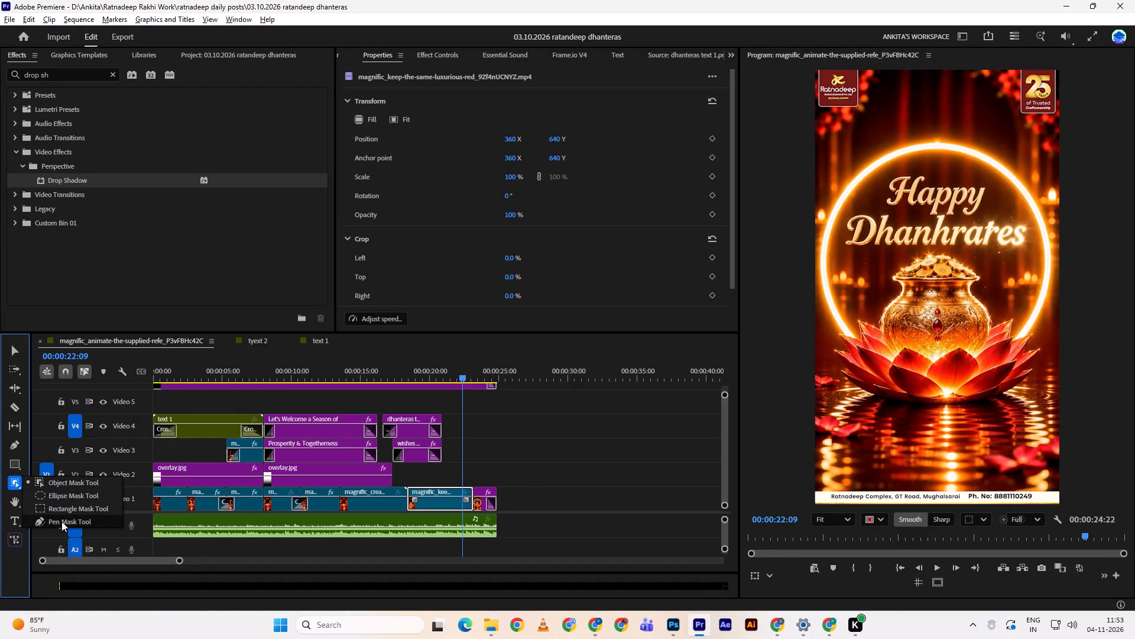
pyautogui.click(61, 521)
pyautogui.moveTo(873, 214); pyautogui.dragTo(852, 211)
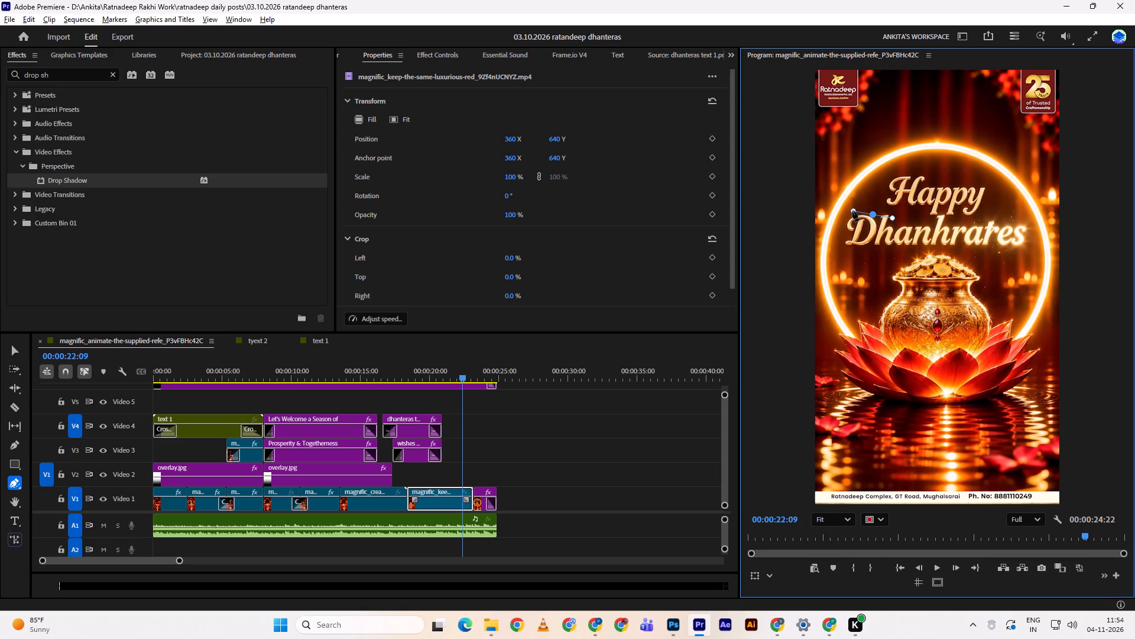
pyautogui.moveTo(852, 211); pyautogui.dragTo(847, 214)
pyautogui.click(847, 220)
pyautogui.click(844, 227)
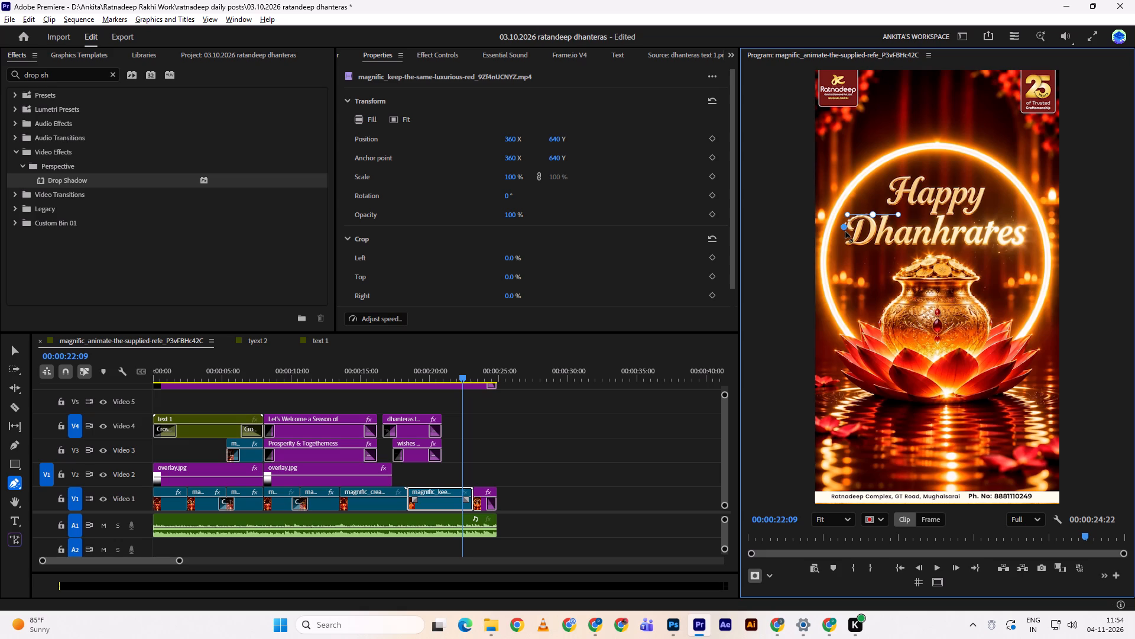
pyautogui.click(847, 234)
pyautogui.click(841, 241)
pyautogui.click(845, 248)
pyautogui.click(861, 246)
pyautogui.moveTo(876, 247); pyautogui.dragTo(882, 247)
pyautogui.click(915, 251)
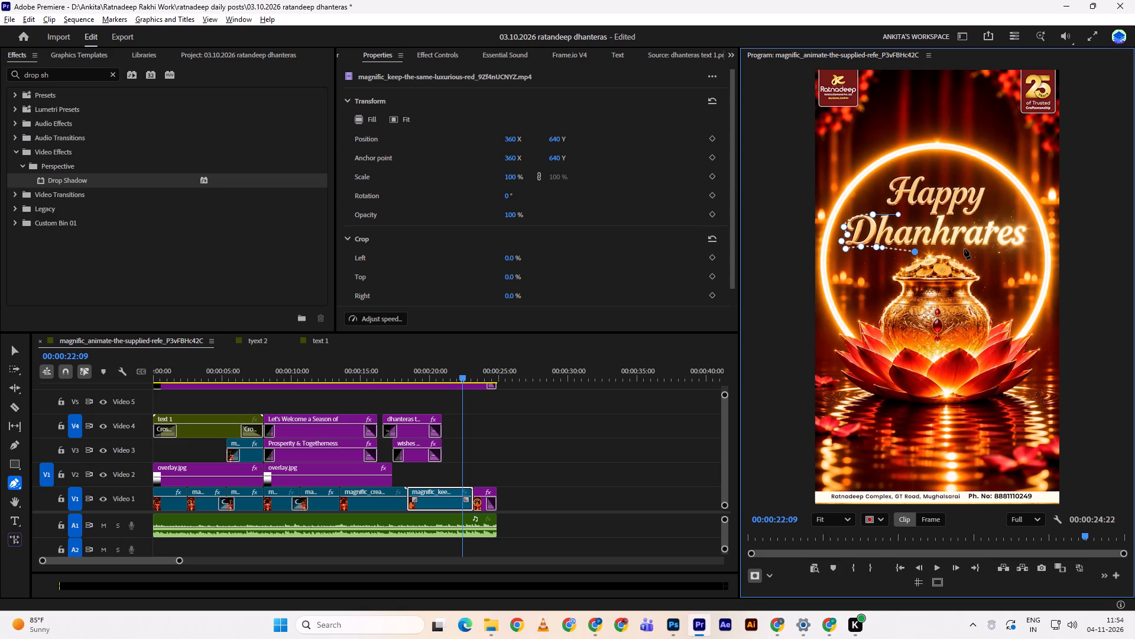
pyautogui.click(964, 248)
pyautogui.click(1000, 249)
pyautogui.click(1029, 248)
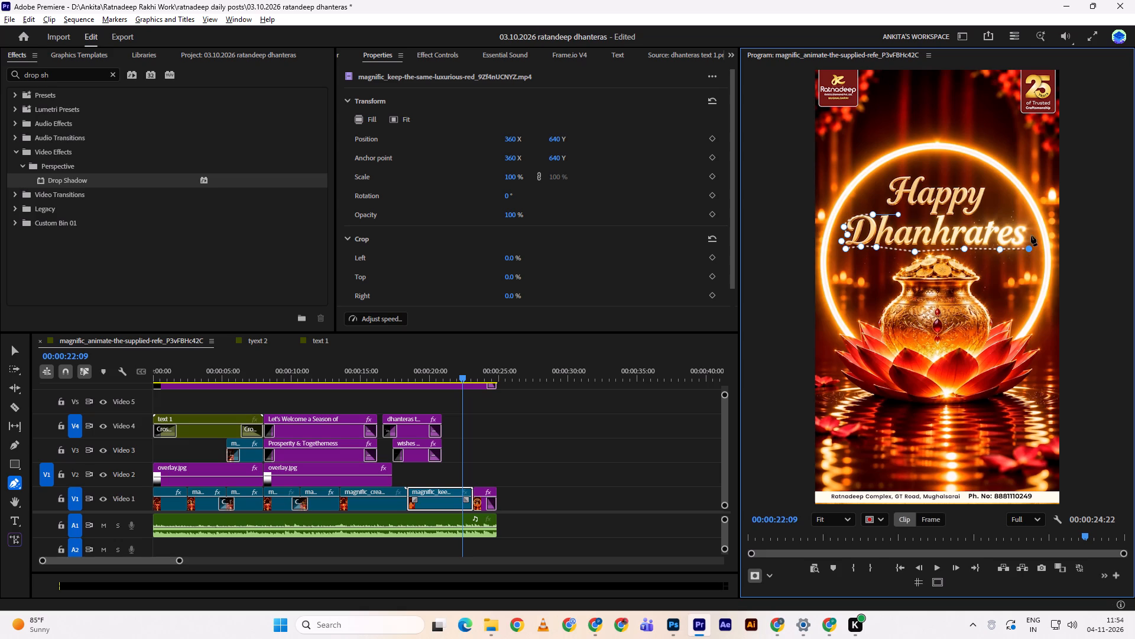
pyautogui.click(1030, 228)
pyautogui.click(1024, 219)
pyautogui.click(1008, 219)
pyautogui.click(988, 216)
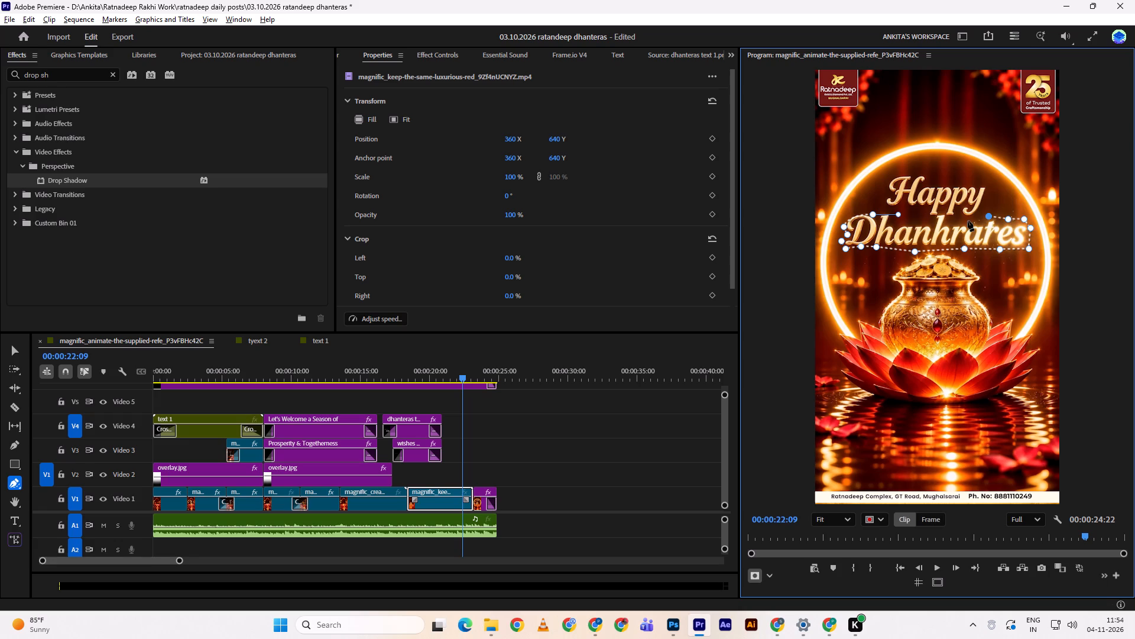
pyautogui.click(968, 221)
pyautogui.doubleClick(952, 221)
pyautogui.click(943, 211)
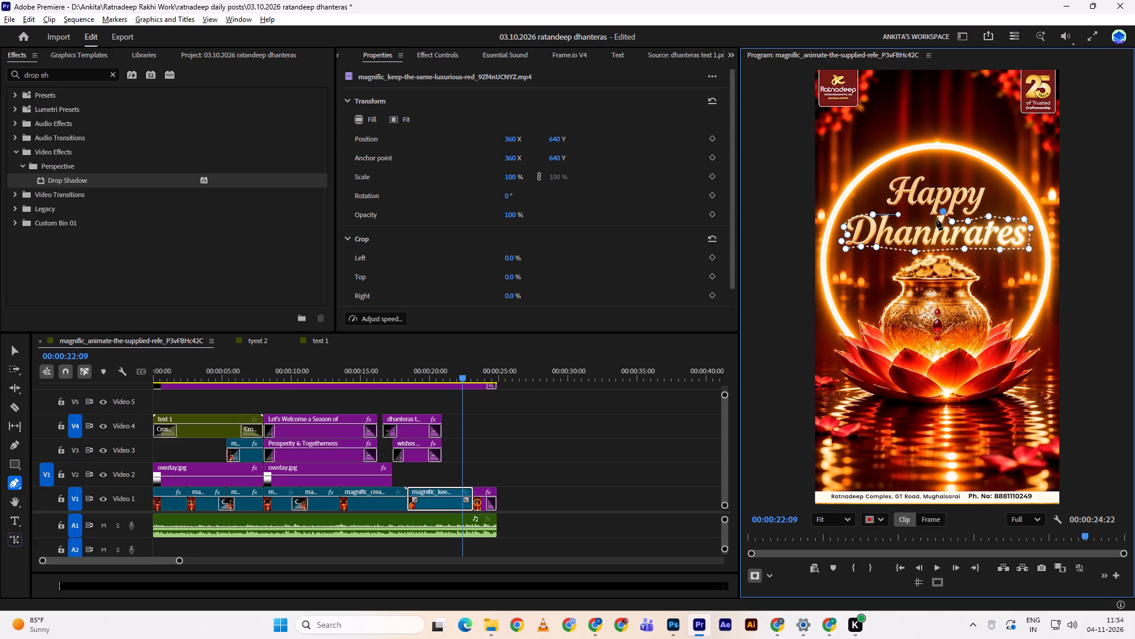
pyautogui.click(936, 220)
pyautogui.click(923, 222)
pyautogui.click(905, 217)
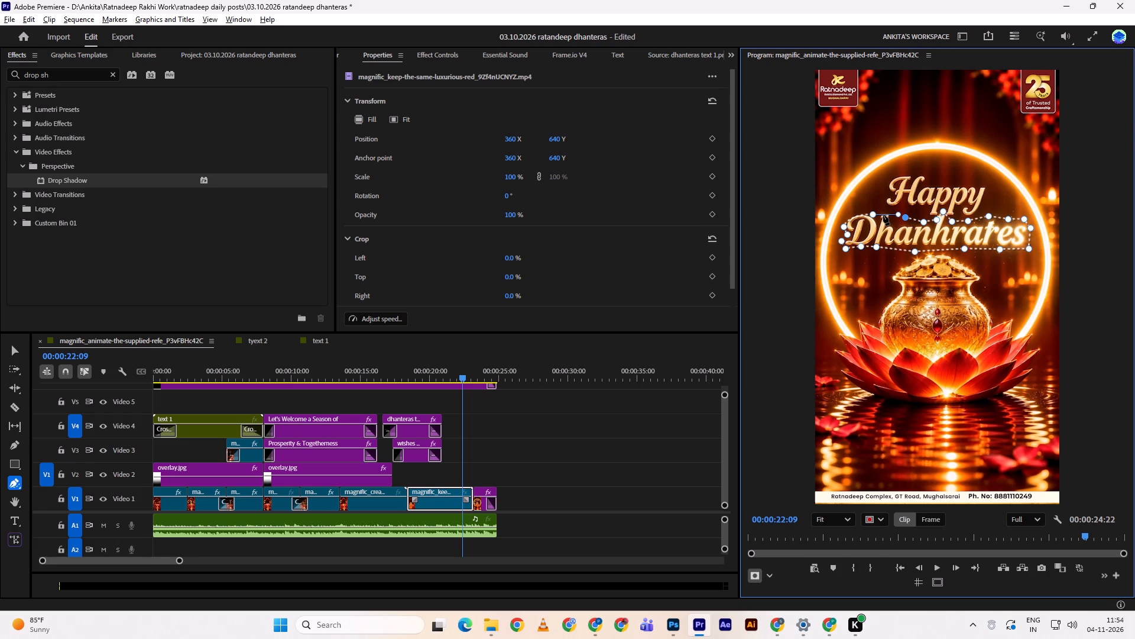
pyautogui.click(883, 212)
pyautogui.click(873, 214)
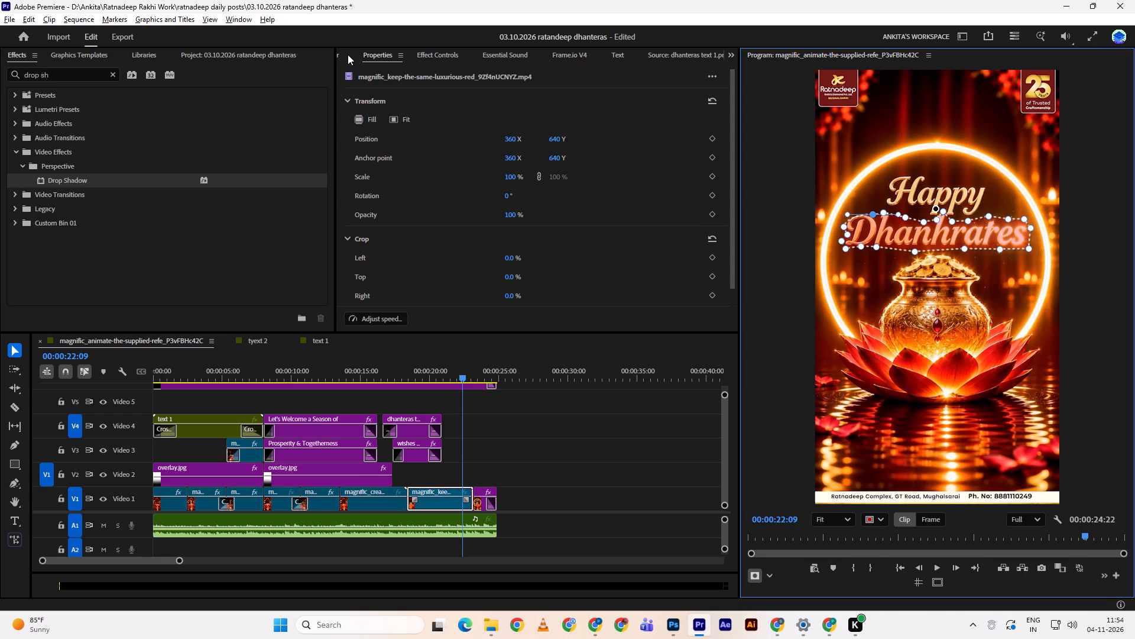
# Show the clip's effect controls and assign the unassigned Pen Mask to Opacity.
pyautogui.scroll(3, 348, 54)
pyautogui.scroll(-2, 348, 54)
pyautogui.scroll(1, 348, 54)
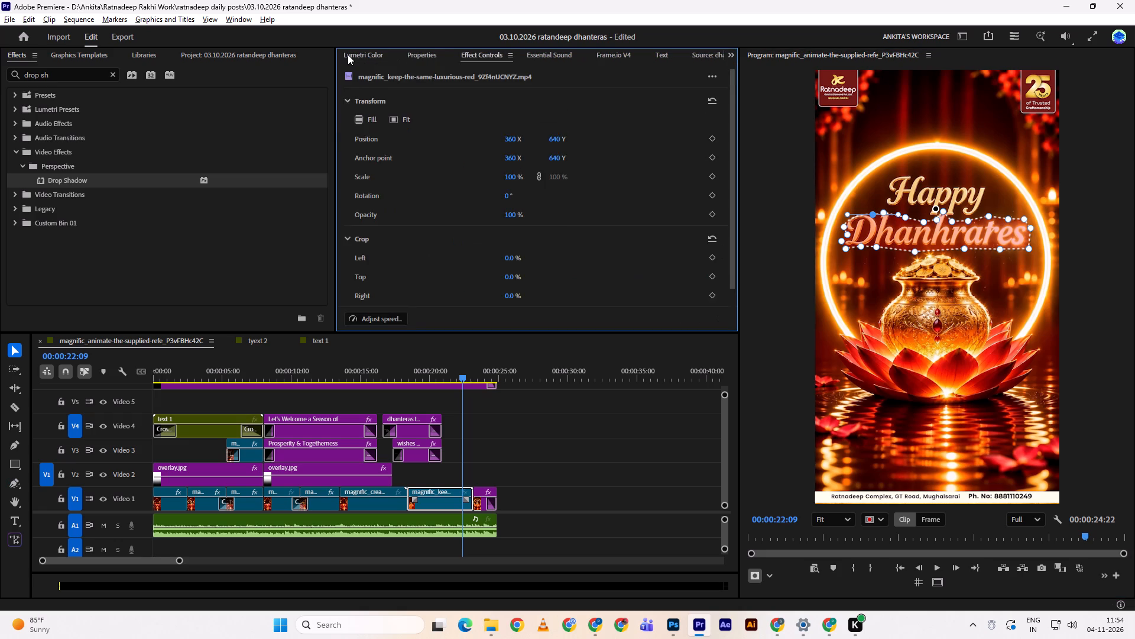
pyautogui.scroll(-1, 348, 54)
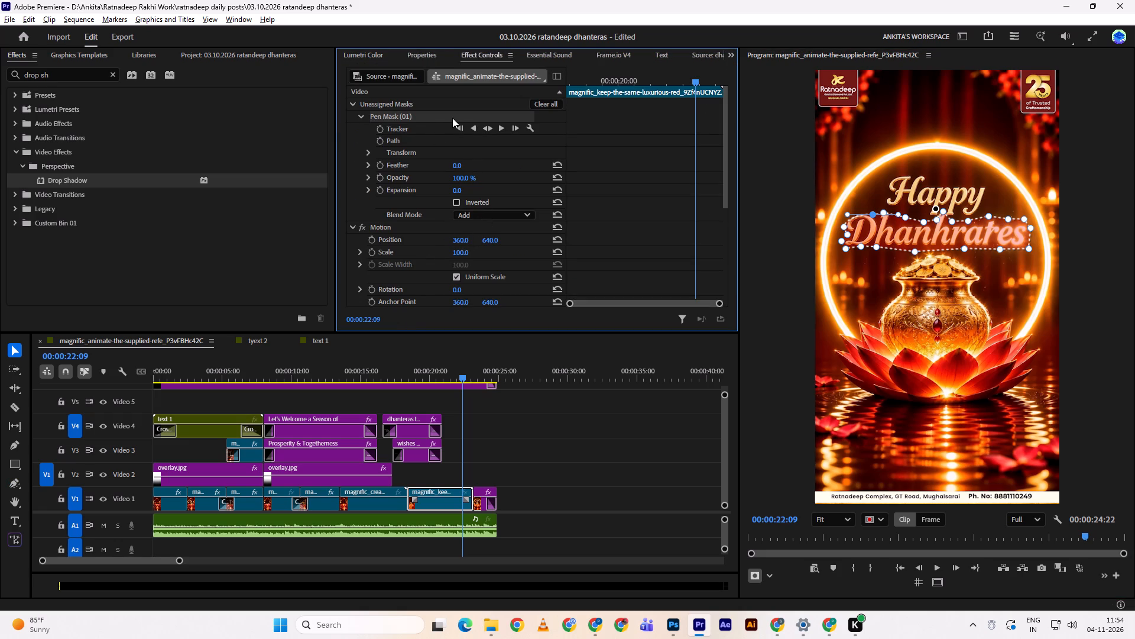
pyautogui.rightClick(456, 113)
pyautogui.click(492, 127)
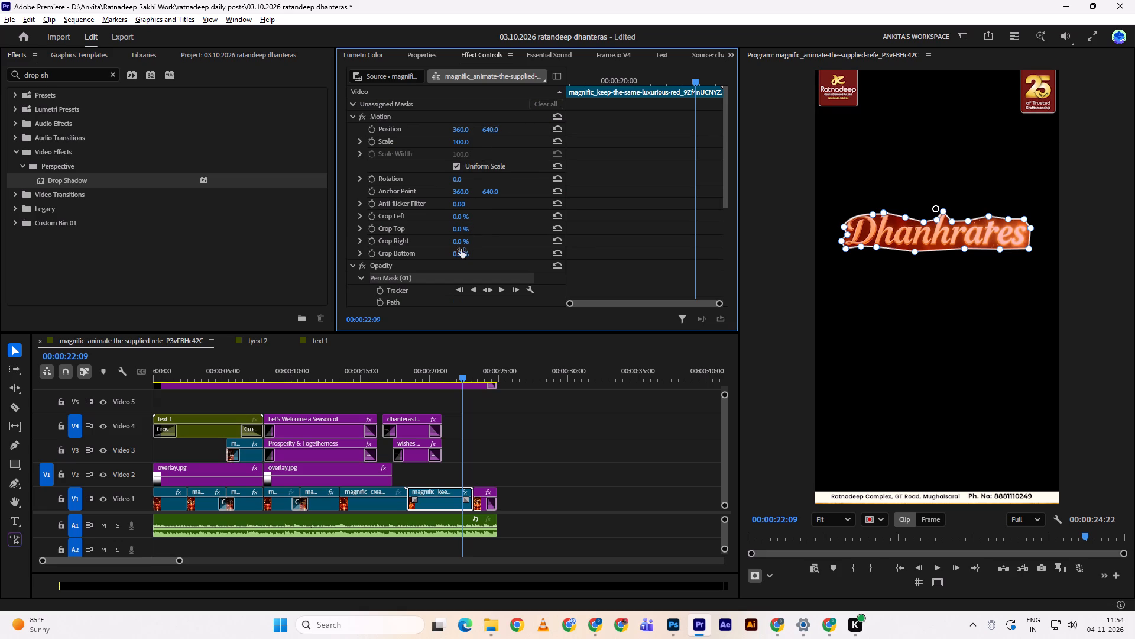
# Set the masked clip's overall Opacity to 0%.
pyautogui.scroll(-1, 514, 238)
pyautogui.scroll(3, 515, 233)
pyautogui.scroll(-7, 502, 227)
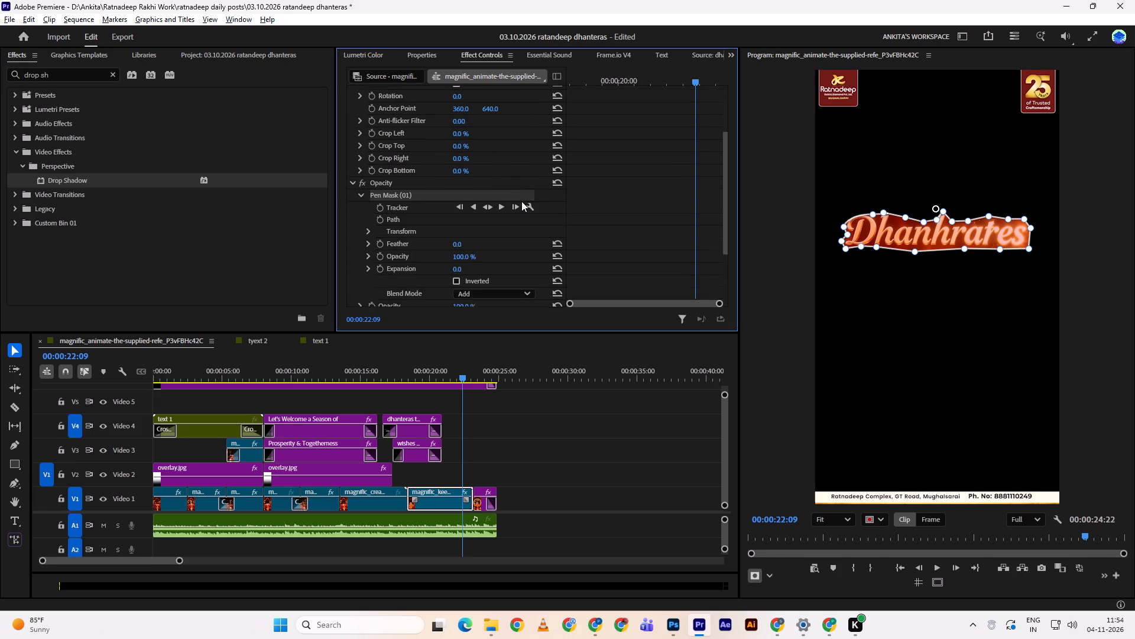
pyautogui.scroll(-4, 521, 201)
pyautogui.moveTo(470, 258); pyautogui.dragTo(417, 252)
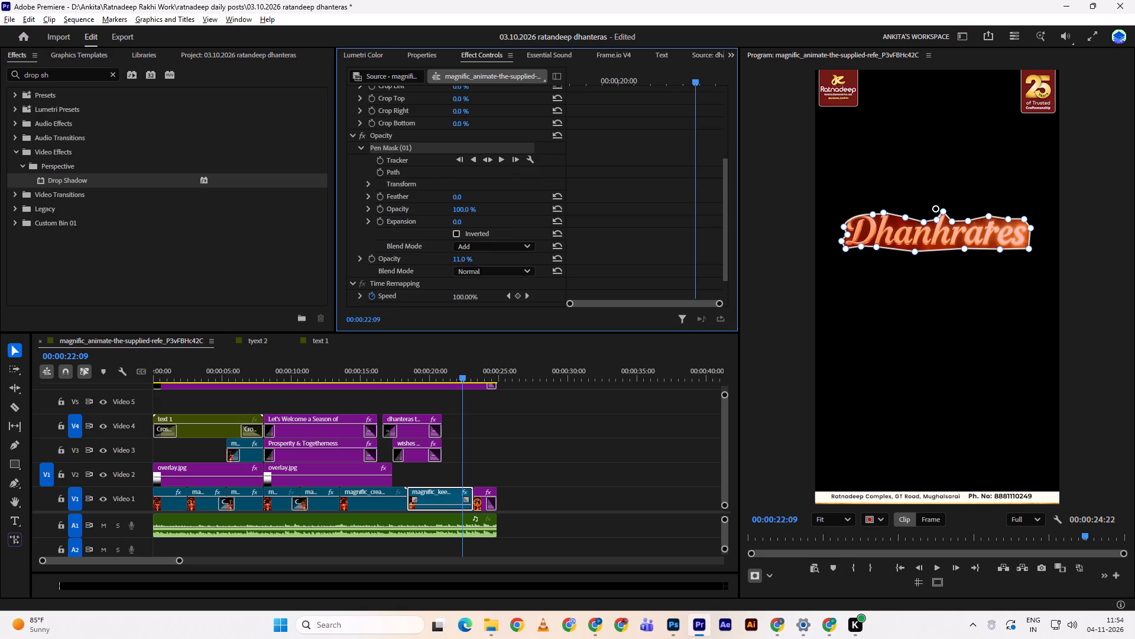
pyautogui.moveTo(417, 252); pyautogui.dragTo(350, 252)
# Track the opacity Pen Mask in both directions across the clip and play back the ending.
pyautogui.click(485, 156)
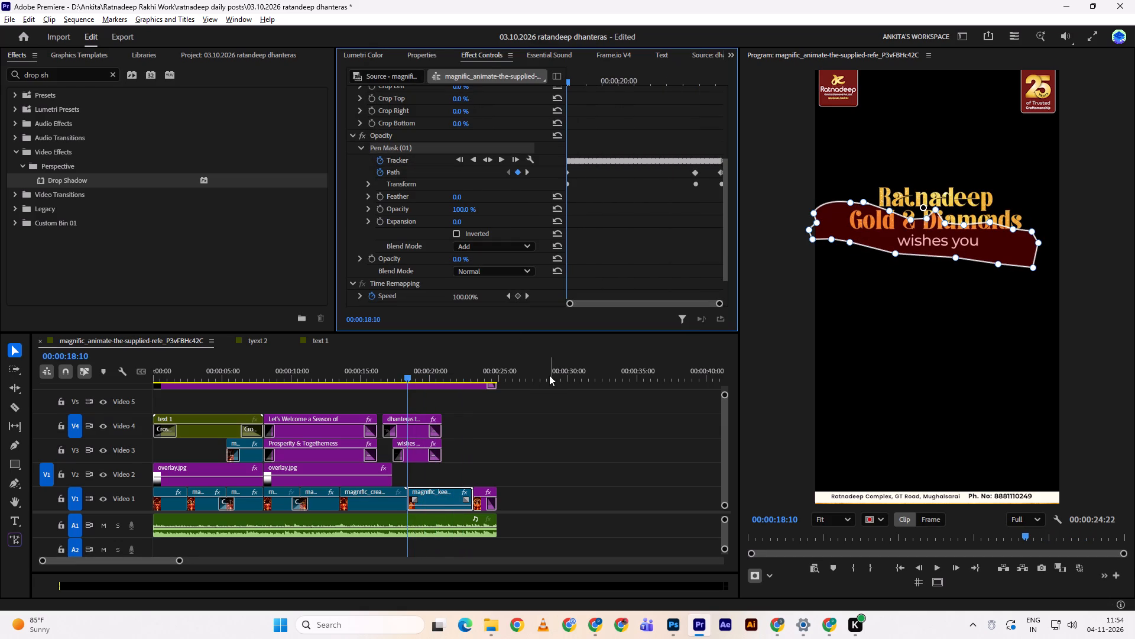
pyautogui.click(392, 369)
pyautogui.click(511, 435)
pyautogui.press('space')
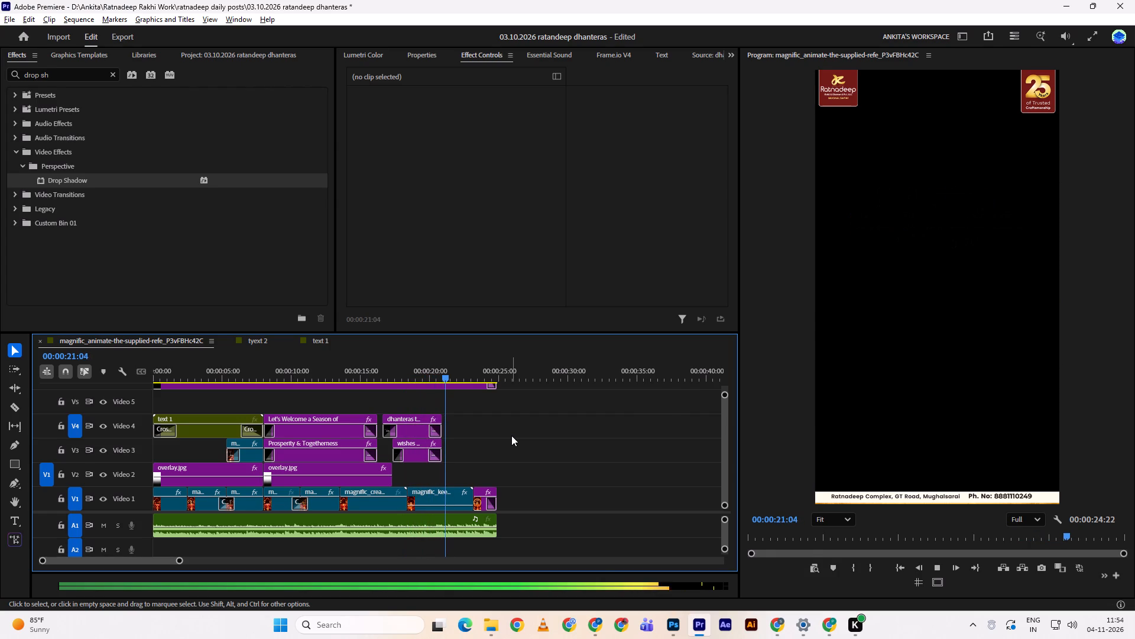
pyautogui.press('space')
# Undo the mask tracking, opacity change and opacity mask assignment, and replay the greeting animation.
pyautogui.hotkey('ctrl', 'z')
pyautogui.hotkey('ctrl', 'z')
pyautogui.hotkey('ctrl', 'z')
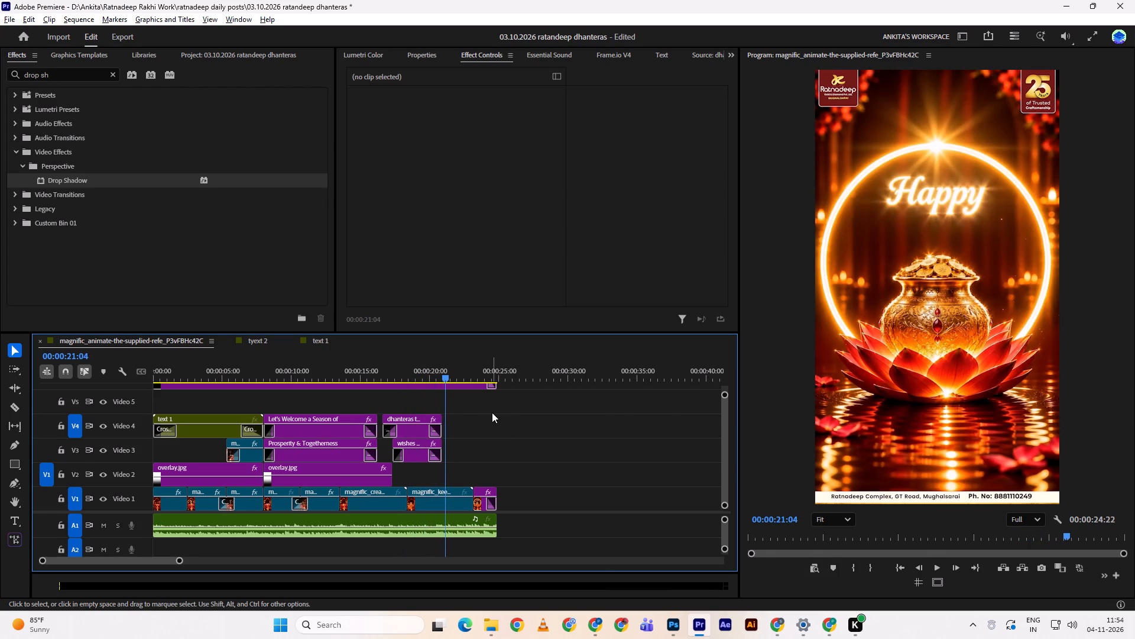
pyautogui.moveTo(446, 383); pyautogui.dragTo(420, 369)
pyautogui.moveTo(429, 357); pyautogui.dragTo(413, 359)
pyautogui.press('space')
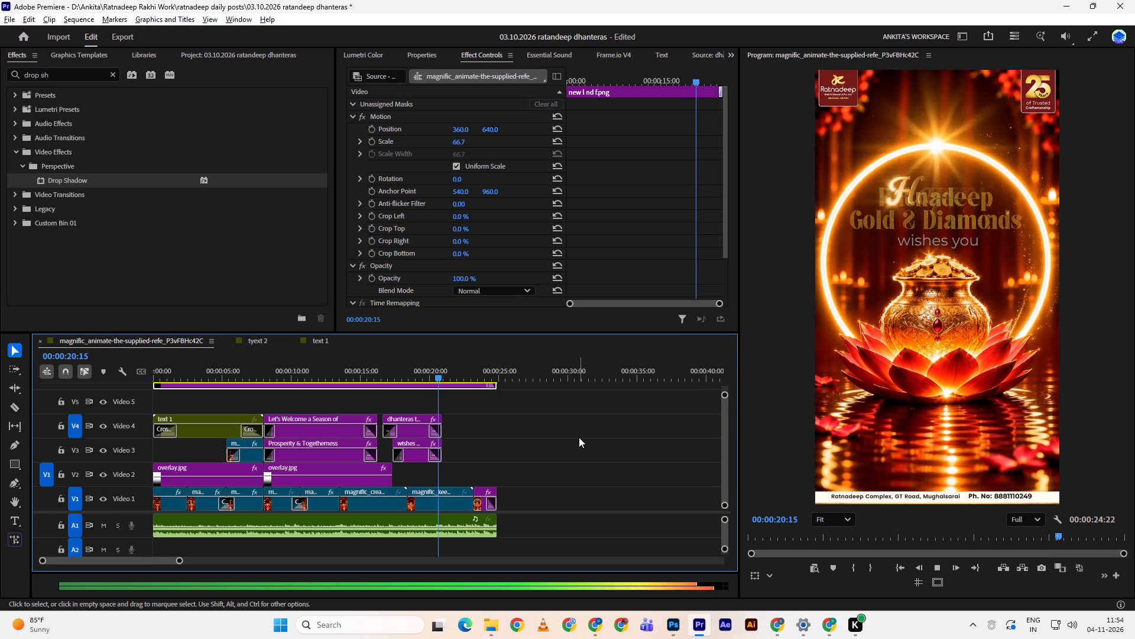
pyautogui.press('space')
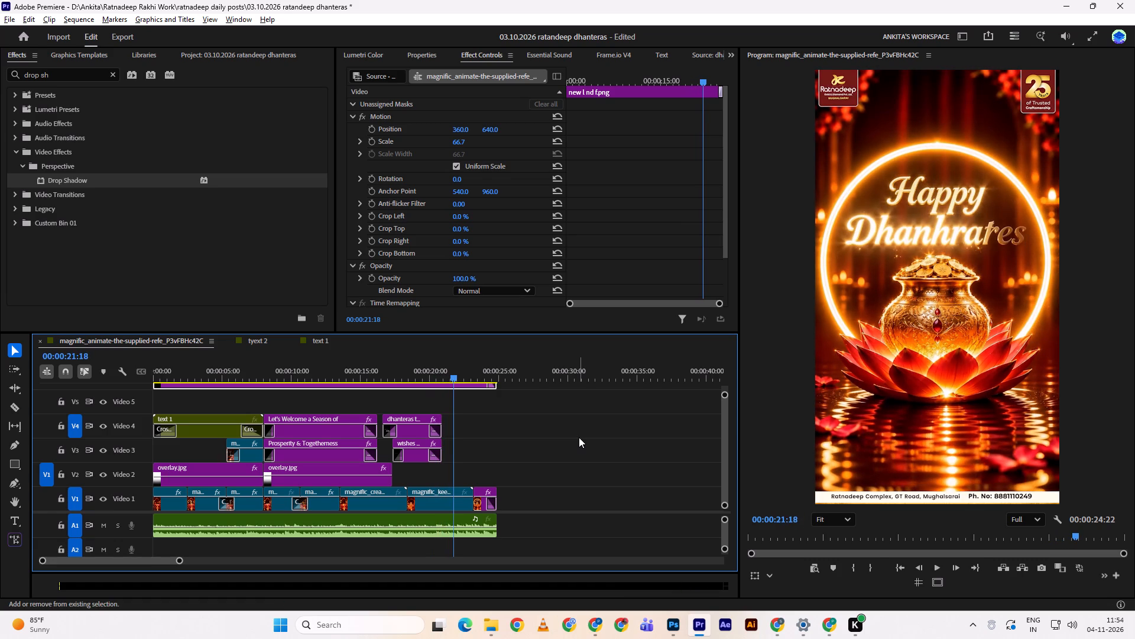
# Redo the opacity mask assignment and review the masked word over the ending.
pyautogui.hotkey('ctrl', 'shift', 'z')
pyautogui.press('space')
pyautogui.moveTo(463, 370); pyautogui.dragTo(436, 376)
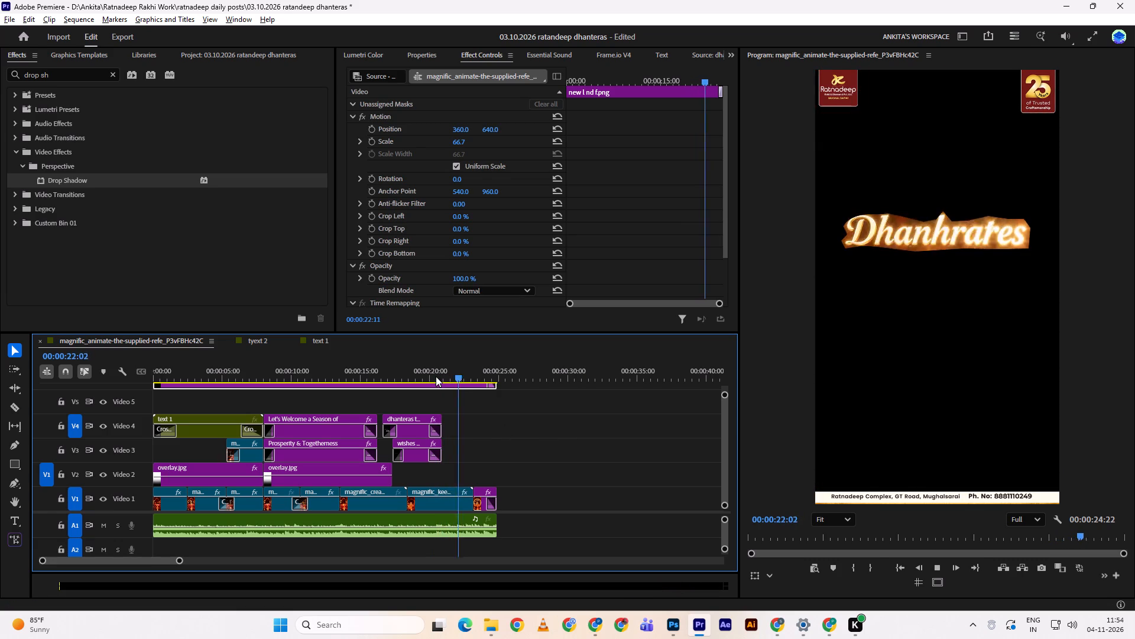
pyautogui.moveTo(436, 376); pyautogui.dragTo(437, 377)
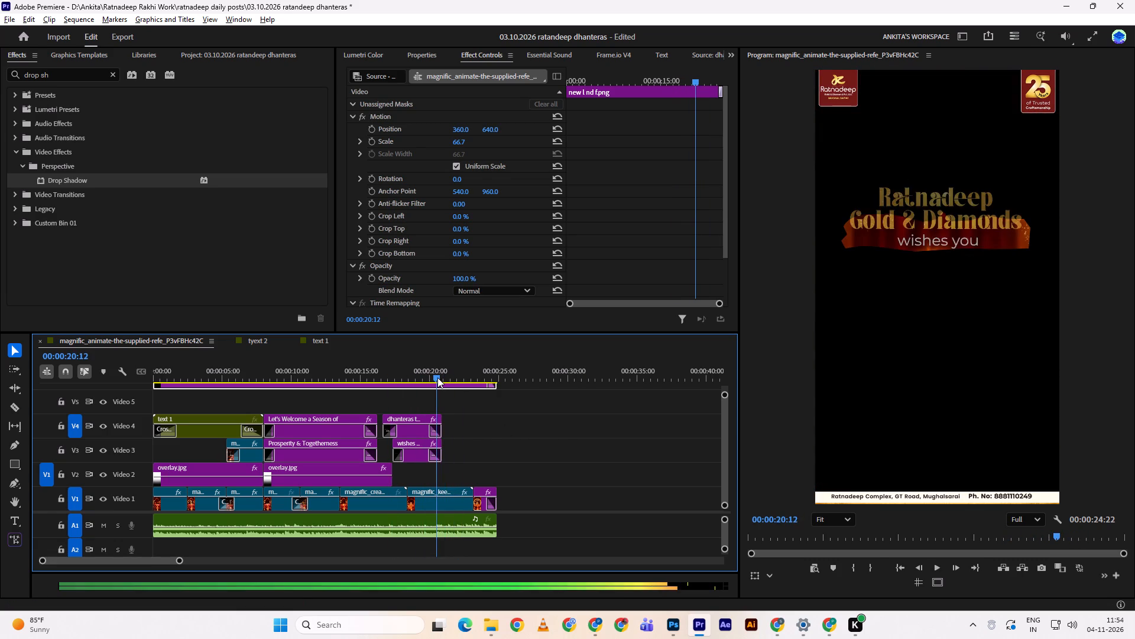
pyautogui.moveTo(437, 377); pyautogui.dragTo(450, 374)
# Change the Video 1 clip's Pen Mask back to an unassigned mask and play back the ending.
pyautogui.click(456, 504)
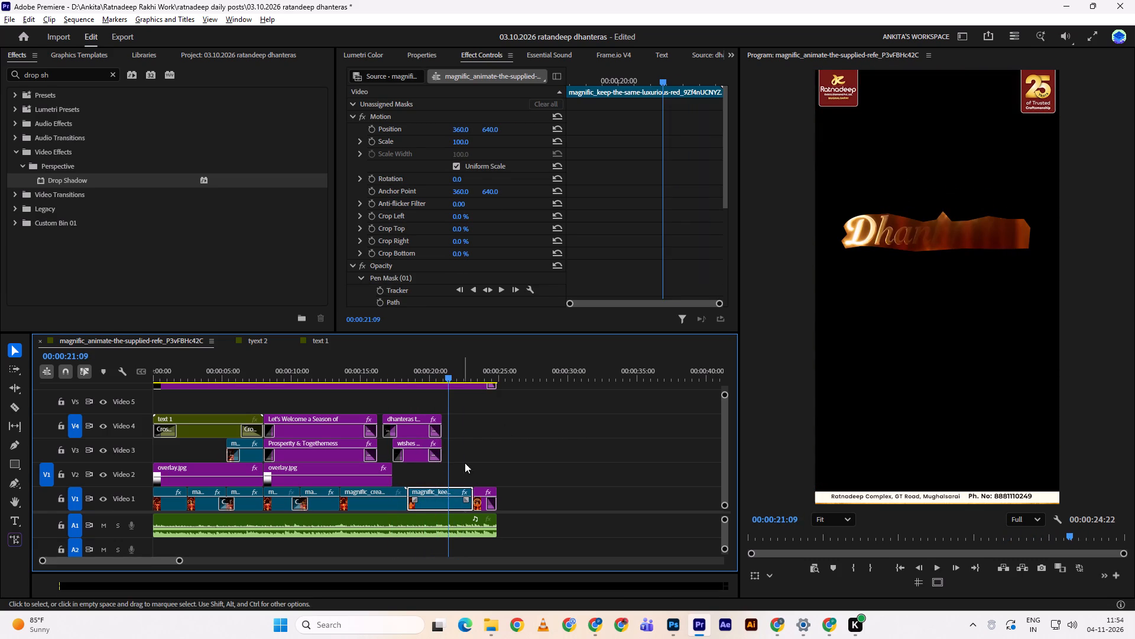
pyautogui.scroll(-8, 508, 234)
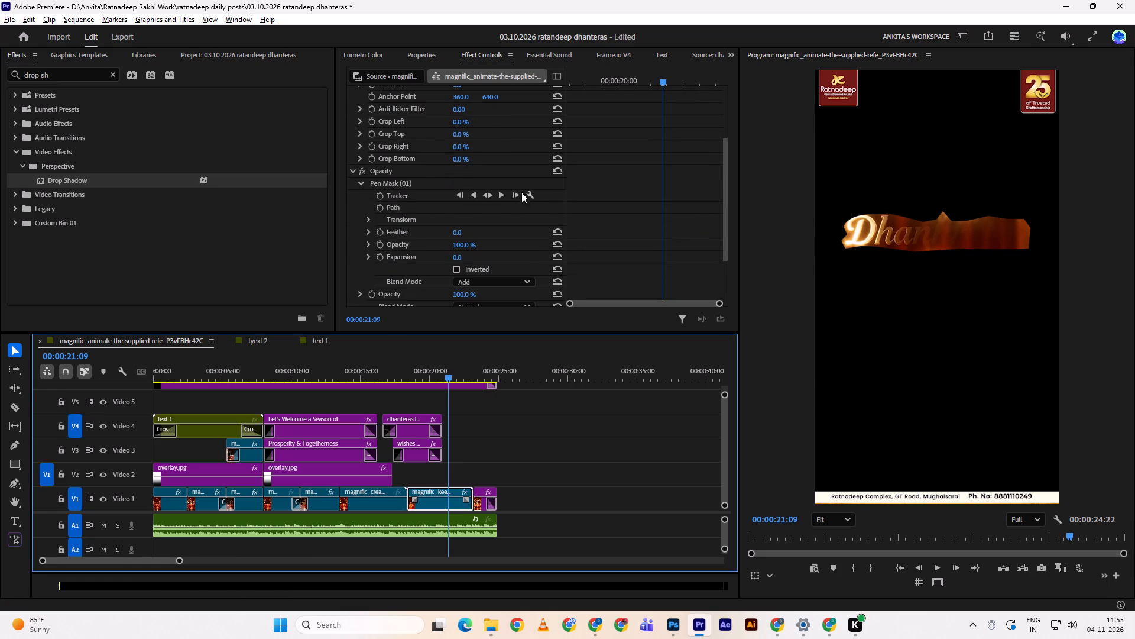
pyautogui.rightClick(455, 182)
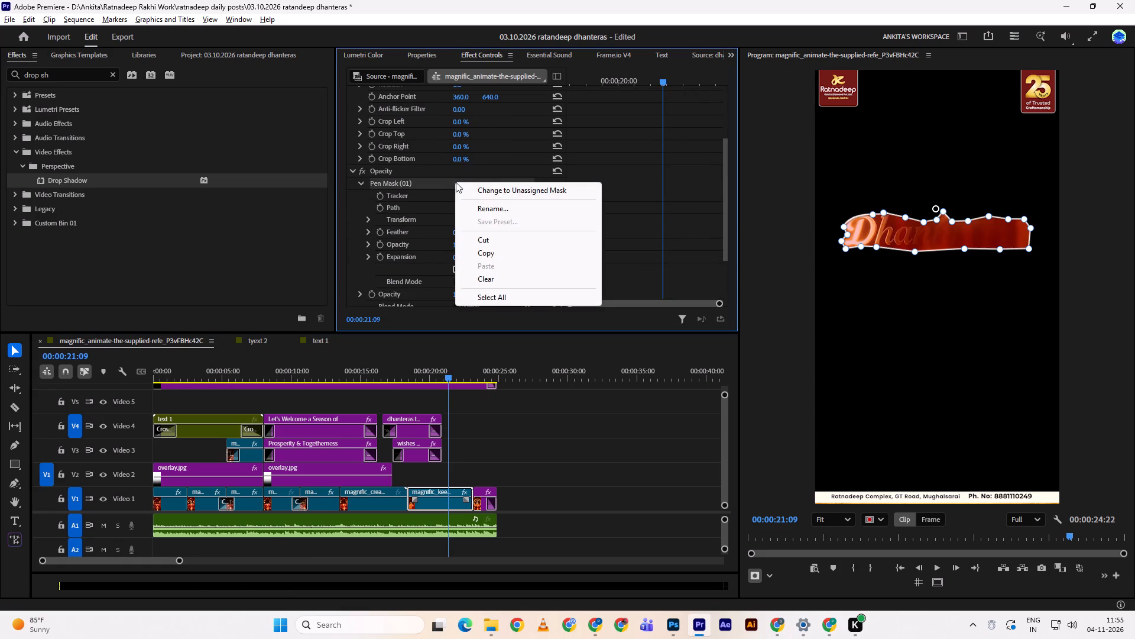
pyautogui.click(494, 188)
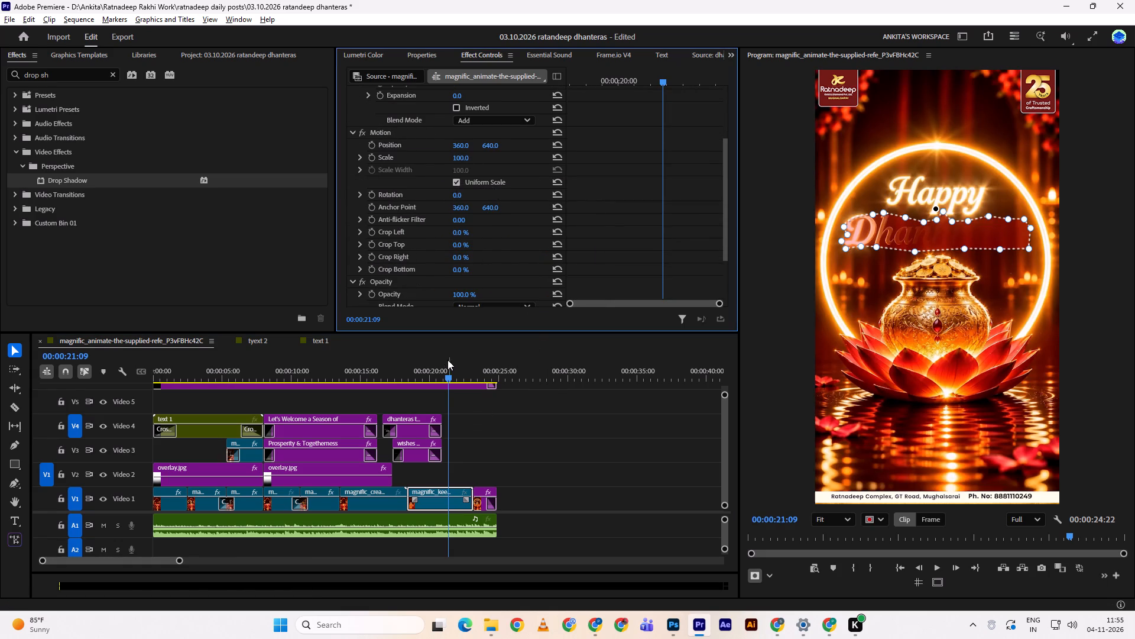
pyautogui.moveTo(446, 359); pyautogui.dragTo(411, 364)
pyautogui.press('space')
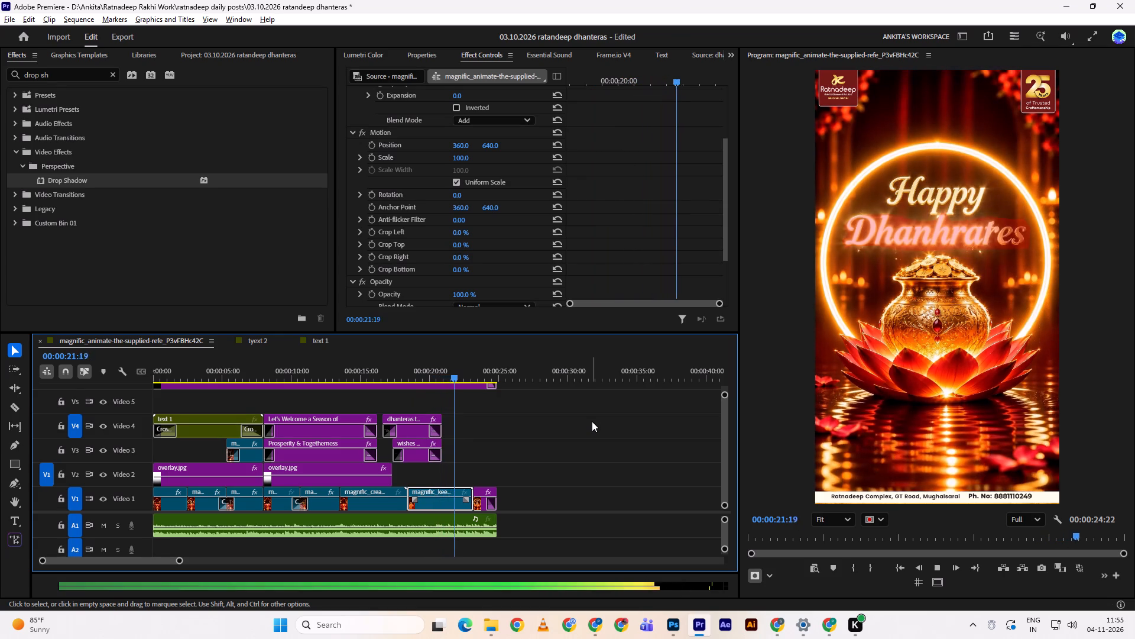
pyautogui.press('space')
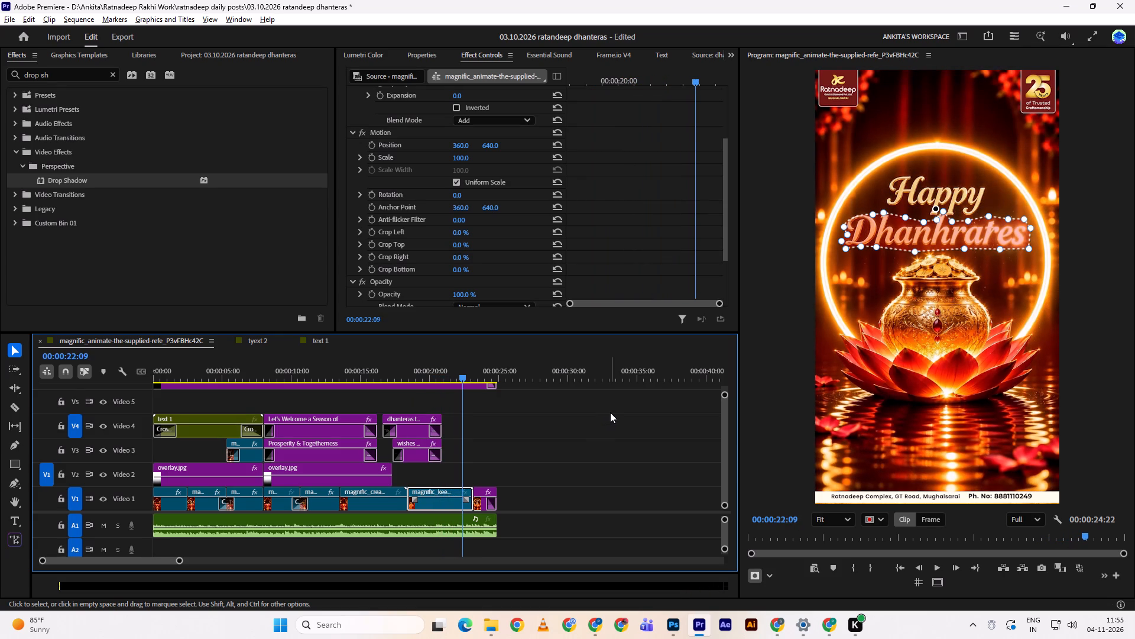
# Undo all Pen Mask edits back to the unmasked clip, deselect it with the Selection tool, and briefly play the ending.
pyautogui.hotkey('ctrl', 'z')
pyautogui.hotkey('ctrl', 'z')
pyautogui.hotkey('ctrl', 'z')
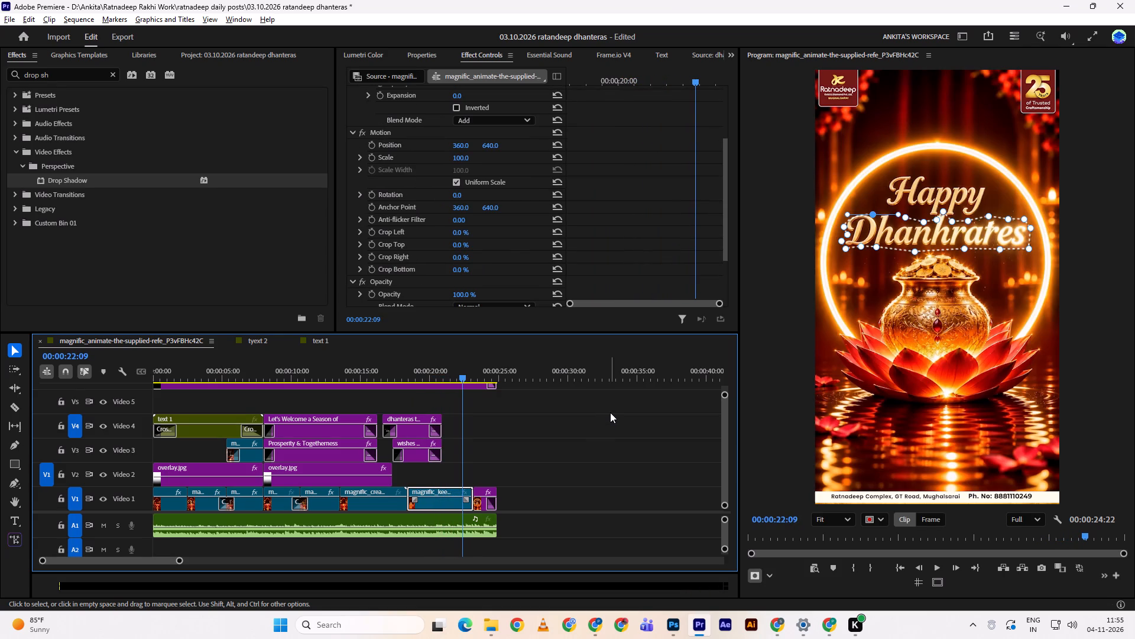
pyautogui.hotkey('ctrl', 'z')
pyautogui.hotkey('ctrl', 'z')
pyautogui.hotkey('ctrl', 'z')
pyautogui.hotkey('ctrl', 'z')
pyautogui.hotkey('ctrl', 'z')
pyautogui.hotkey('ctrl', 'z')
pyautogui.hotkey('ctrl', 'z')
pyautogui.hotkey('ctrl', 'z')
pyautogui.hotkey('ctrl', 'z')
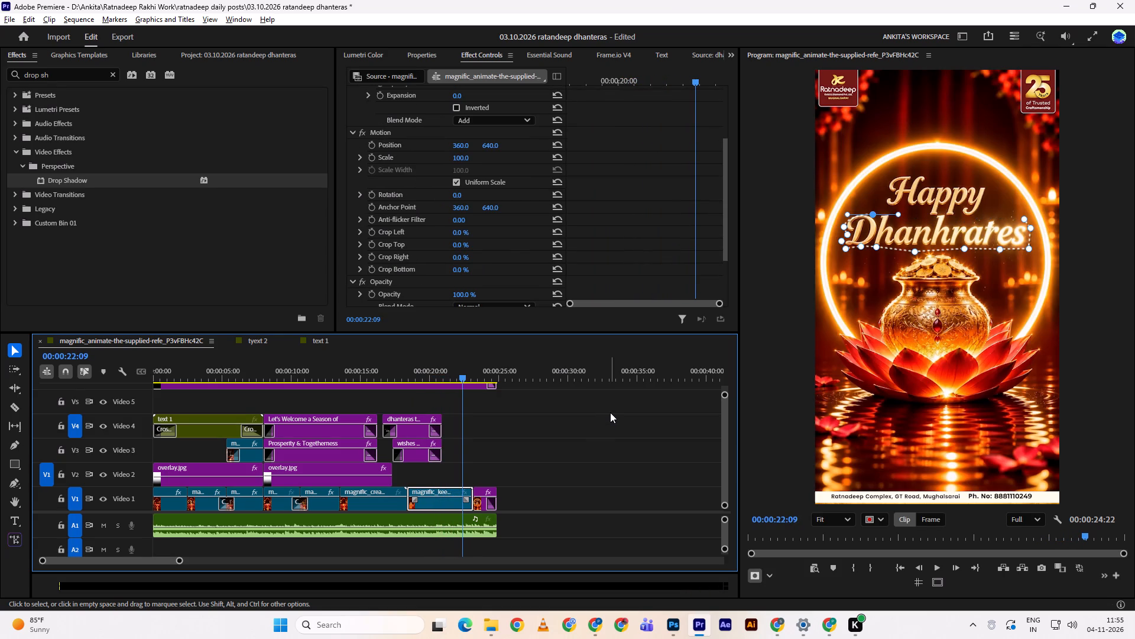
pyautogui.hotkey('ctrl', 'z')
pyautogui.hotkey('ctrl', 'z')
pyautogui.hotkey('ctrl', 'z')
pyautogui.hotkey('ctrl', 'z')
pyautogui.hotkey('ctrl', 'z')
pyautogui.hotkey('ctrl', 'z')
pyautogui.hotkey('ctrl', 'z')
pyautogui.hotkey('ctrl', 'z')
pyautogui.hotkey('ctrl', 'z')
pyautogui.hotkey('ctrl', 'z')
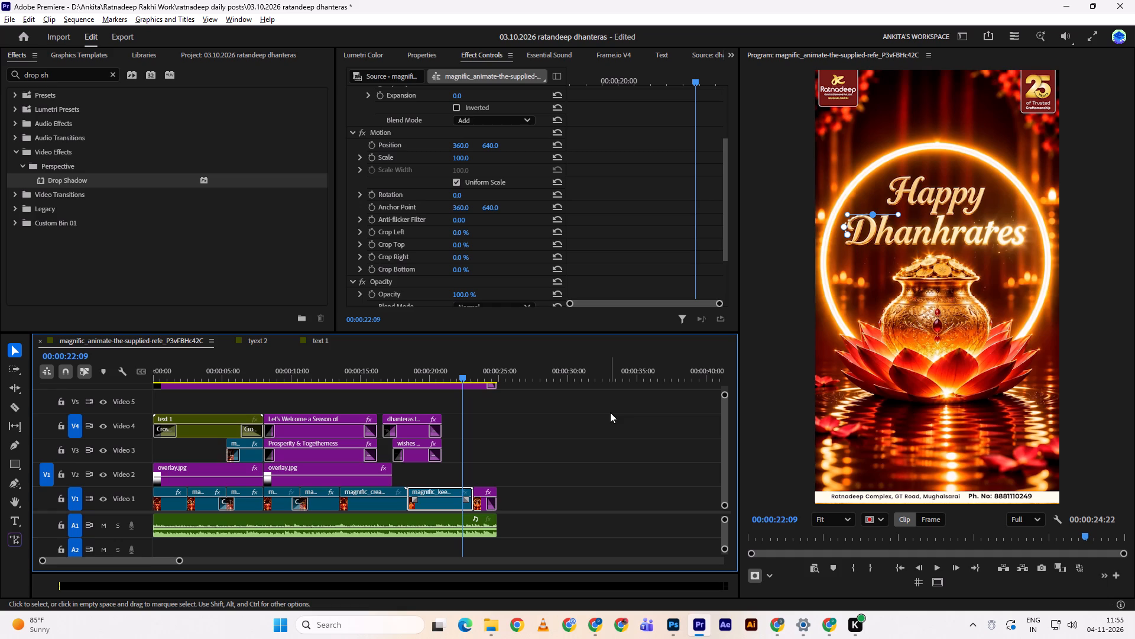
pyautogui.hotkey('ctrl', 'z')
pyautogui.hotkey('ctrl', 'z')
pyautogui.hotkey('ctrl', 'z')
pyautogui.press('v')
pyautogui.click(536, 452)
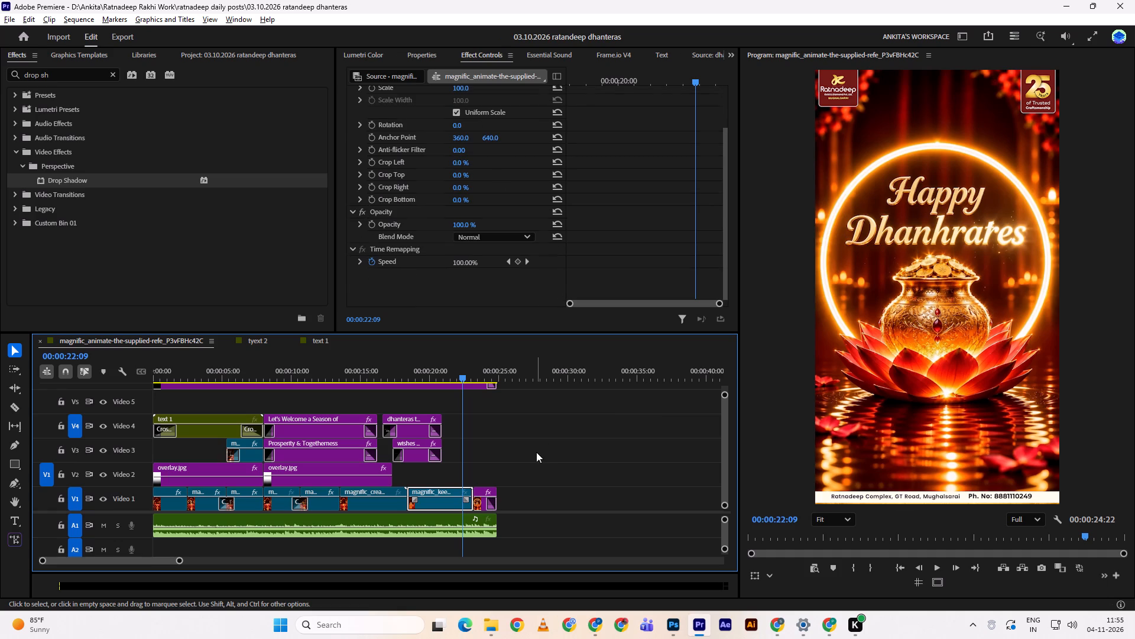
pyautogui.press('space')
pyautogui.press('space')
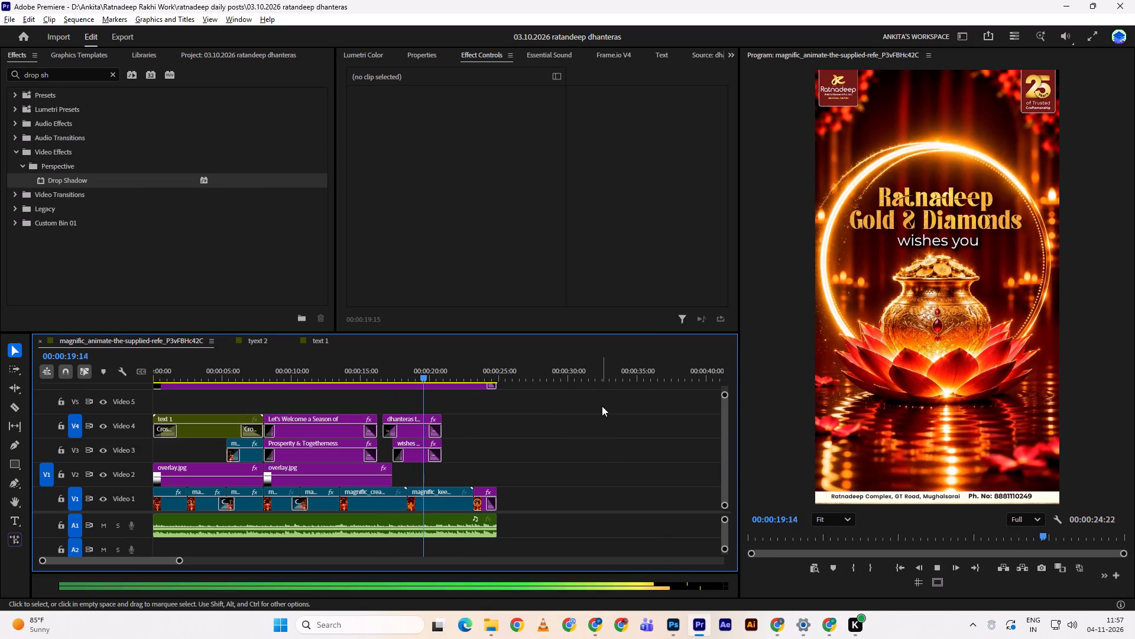
pyautogui.press('space')
pyautogui.press('space')
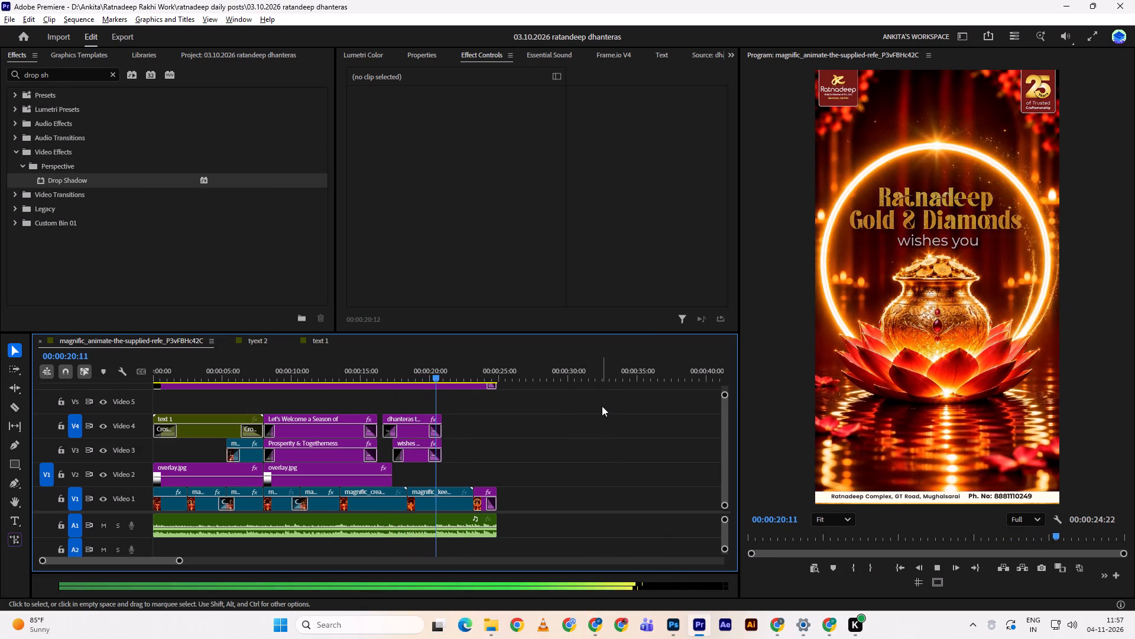
pyautogui.press('space')
pyautogui.press('space')
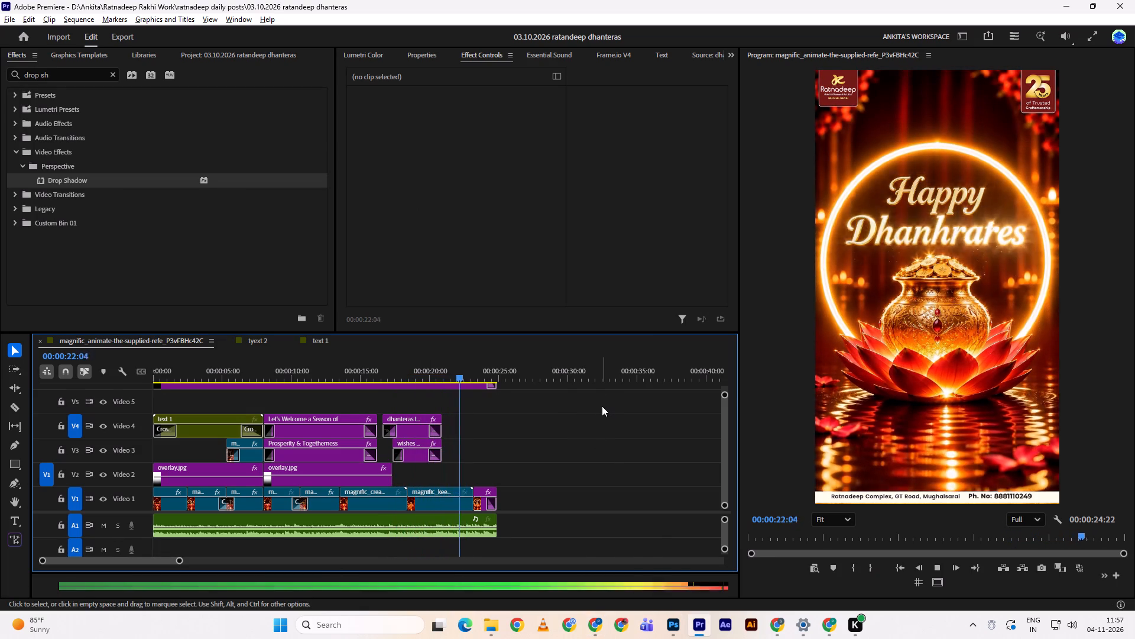
# Play the end of the sequence to examine the misspelled greeting against the completed circle.
pyautogui.press('space')
pyautogui.press('space')
pyautogui.press('space')
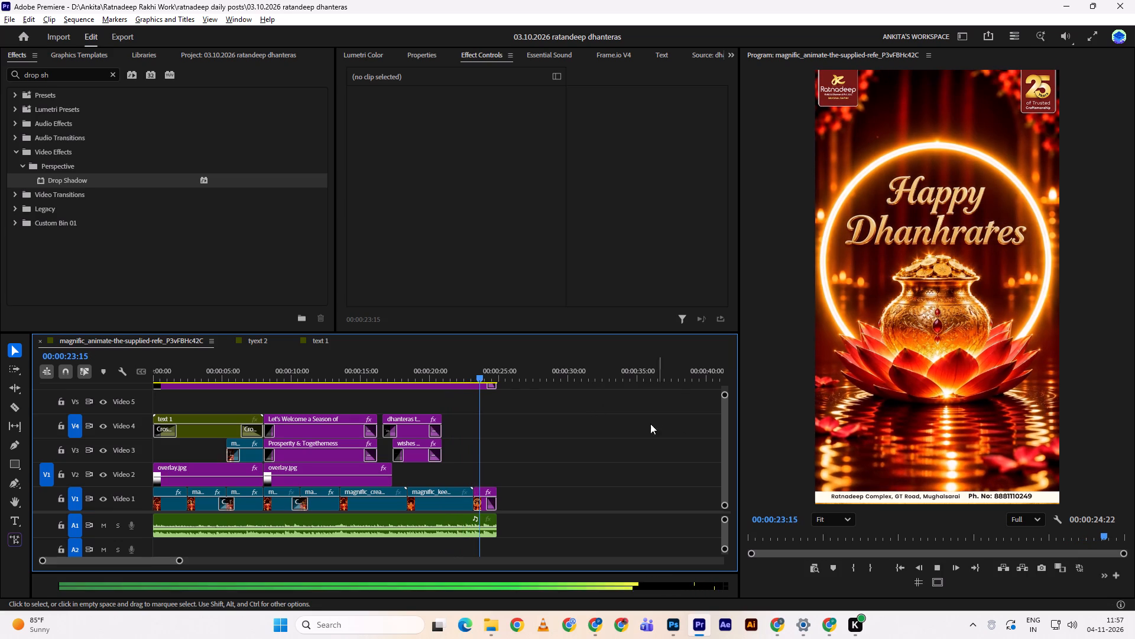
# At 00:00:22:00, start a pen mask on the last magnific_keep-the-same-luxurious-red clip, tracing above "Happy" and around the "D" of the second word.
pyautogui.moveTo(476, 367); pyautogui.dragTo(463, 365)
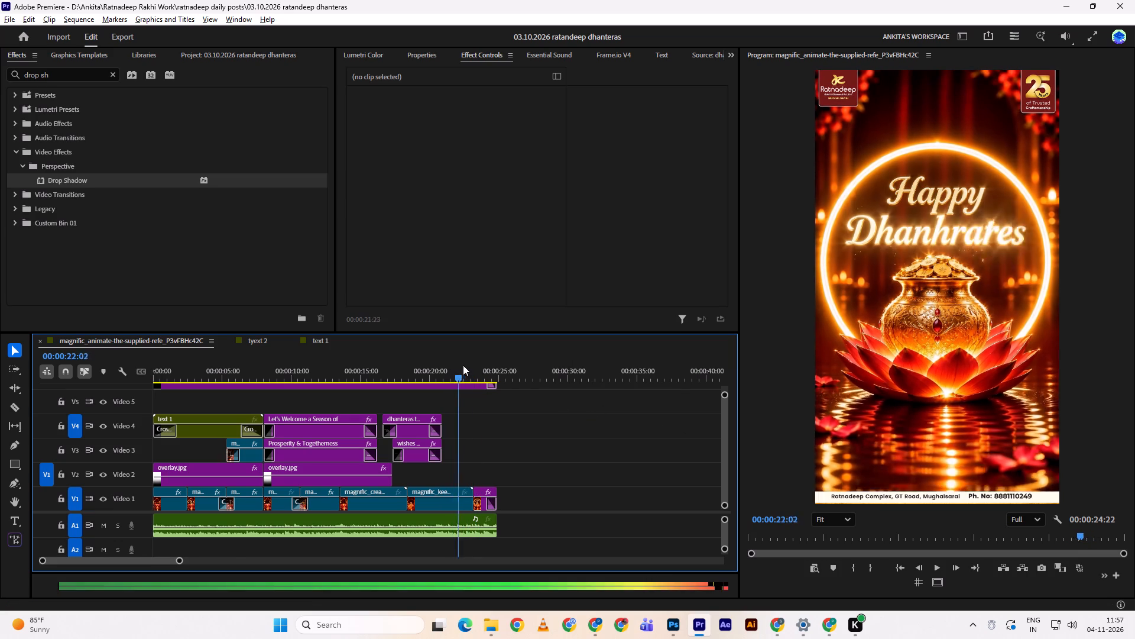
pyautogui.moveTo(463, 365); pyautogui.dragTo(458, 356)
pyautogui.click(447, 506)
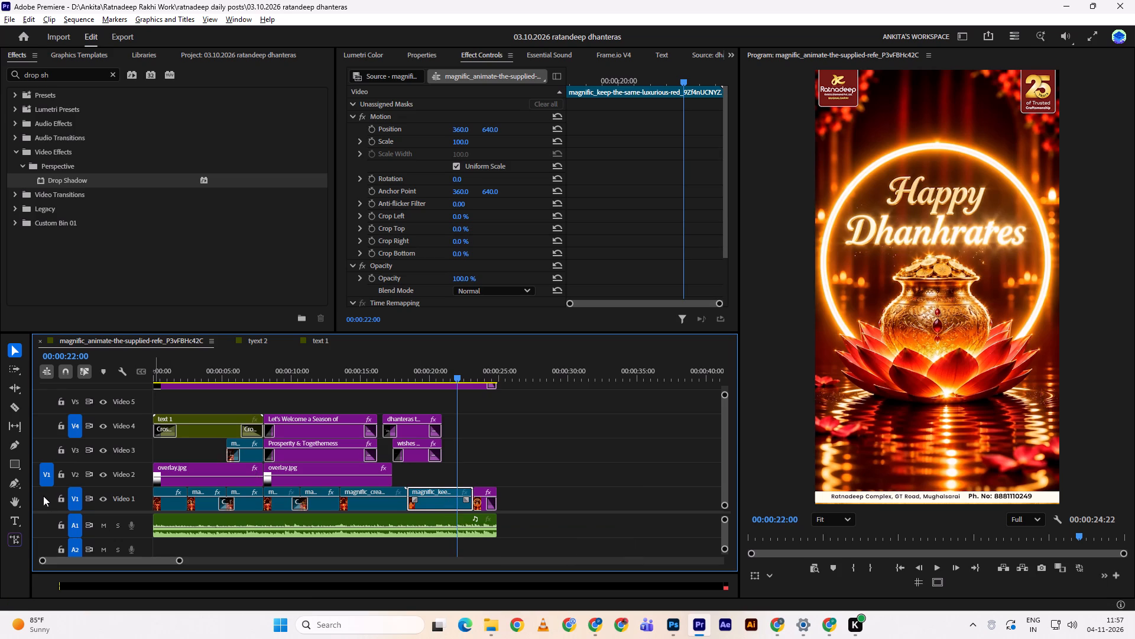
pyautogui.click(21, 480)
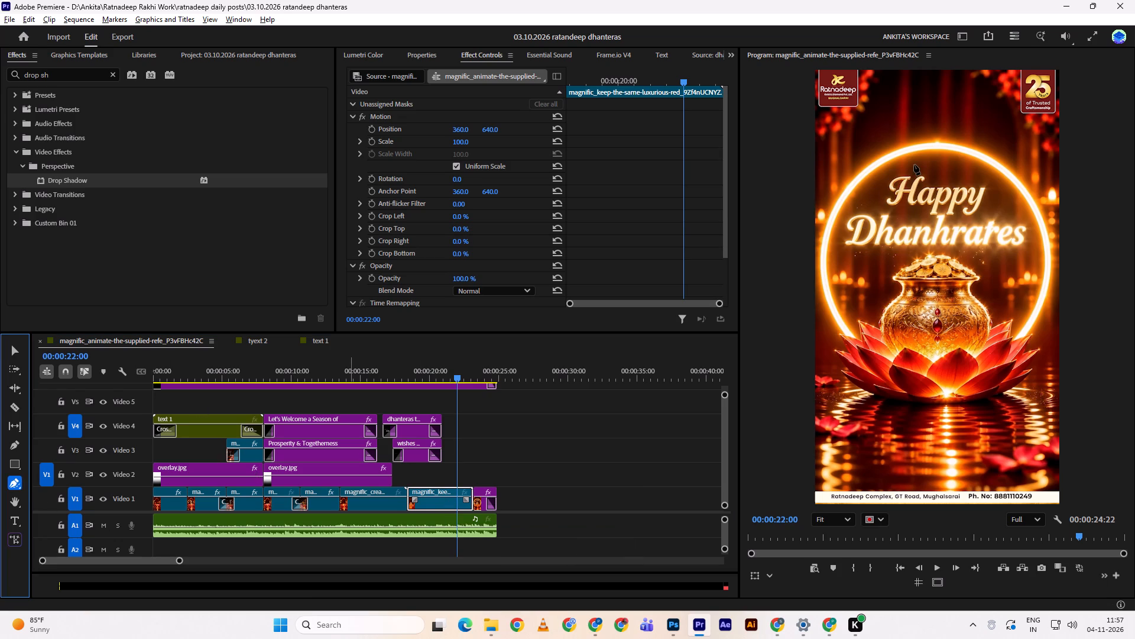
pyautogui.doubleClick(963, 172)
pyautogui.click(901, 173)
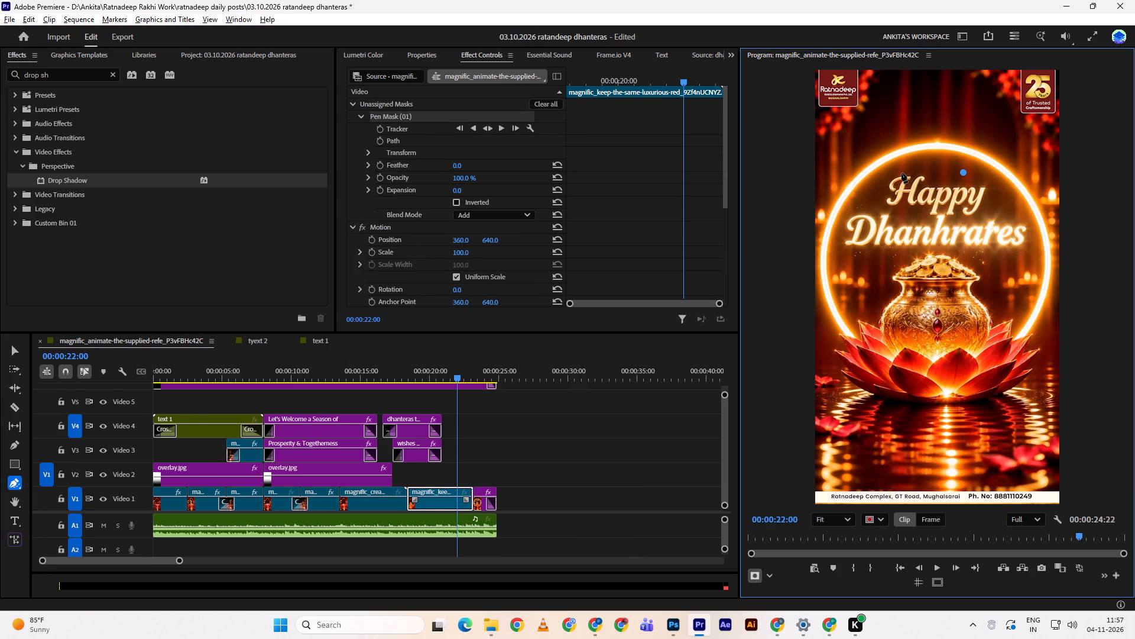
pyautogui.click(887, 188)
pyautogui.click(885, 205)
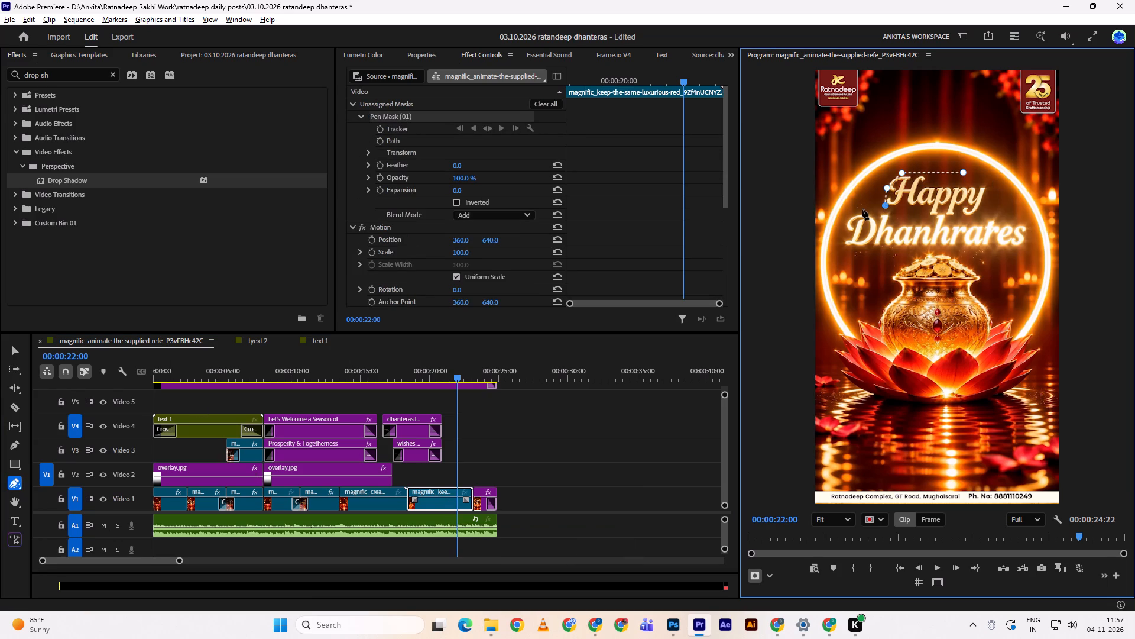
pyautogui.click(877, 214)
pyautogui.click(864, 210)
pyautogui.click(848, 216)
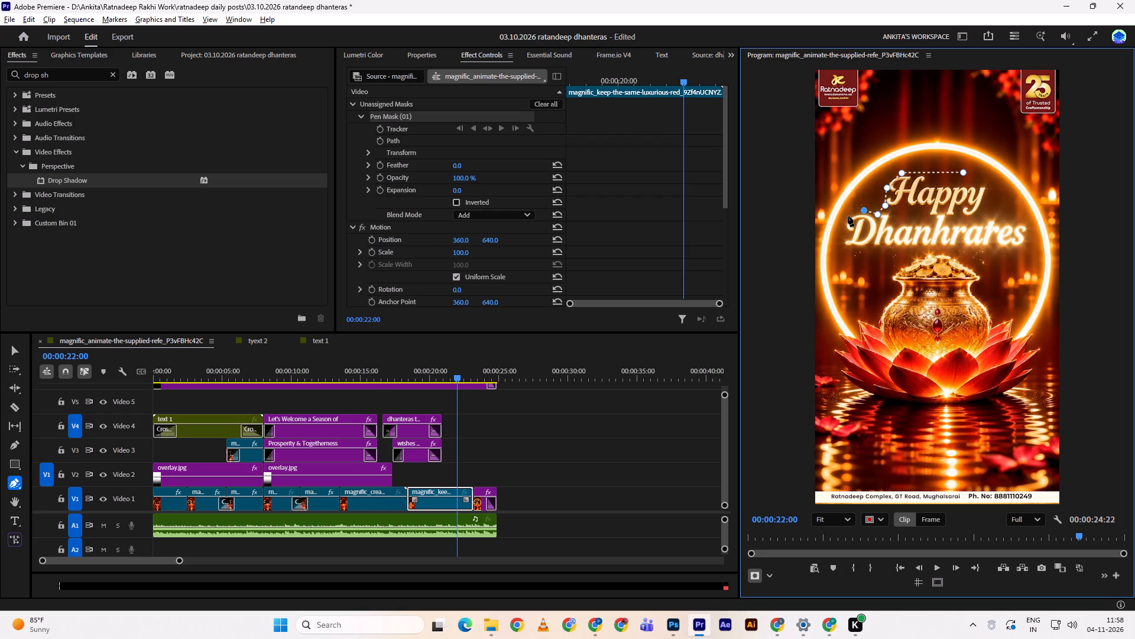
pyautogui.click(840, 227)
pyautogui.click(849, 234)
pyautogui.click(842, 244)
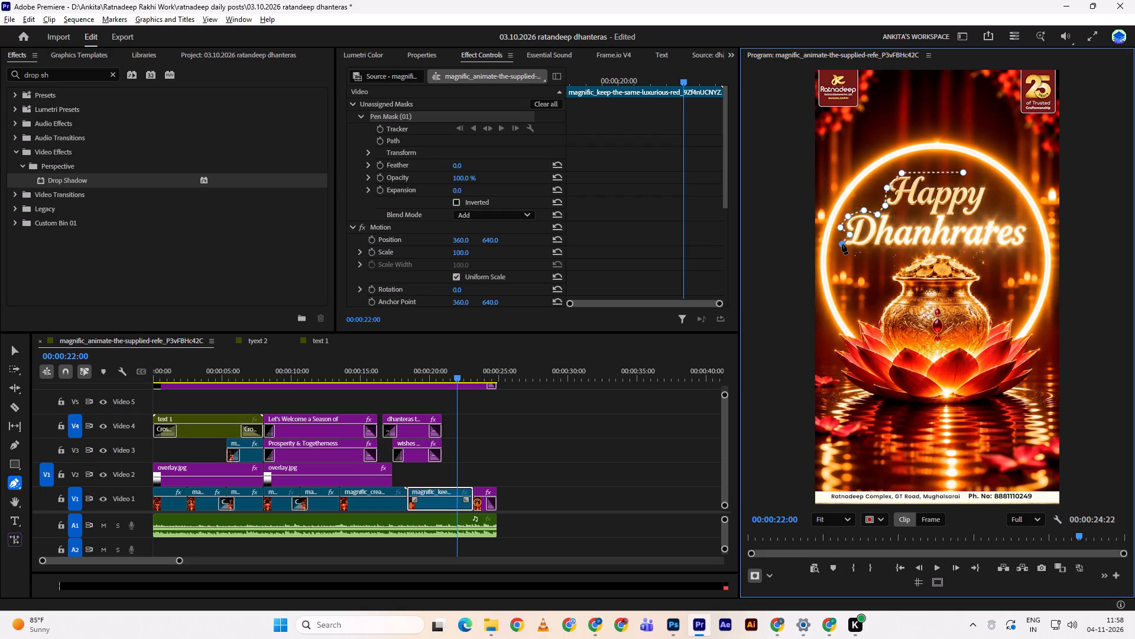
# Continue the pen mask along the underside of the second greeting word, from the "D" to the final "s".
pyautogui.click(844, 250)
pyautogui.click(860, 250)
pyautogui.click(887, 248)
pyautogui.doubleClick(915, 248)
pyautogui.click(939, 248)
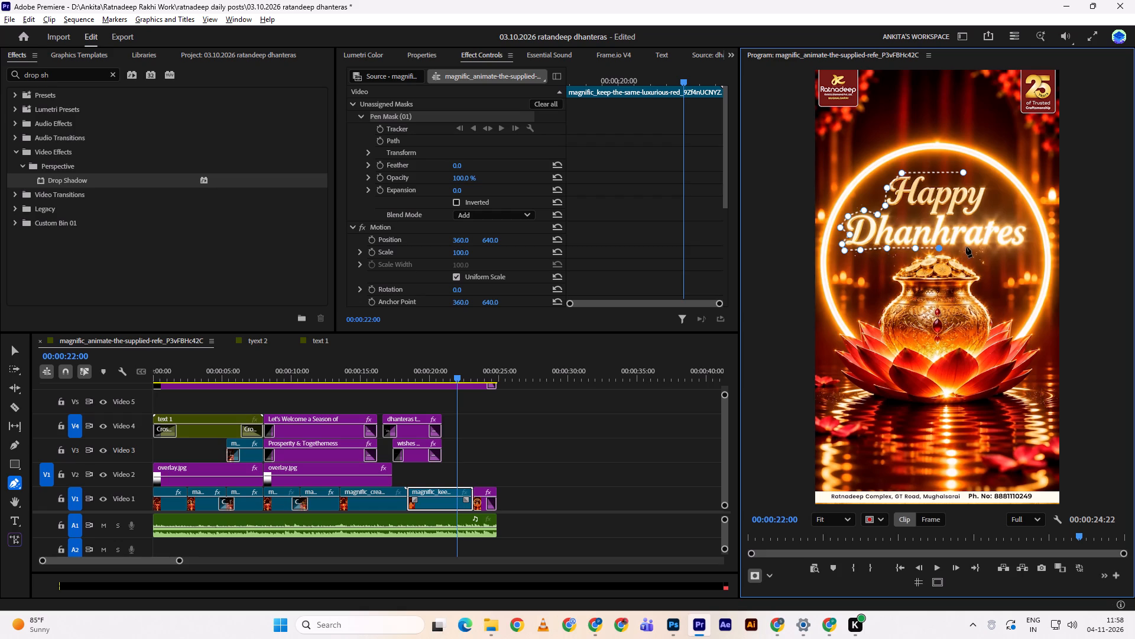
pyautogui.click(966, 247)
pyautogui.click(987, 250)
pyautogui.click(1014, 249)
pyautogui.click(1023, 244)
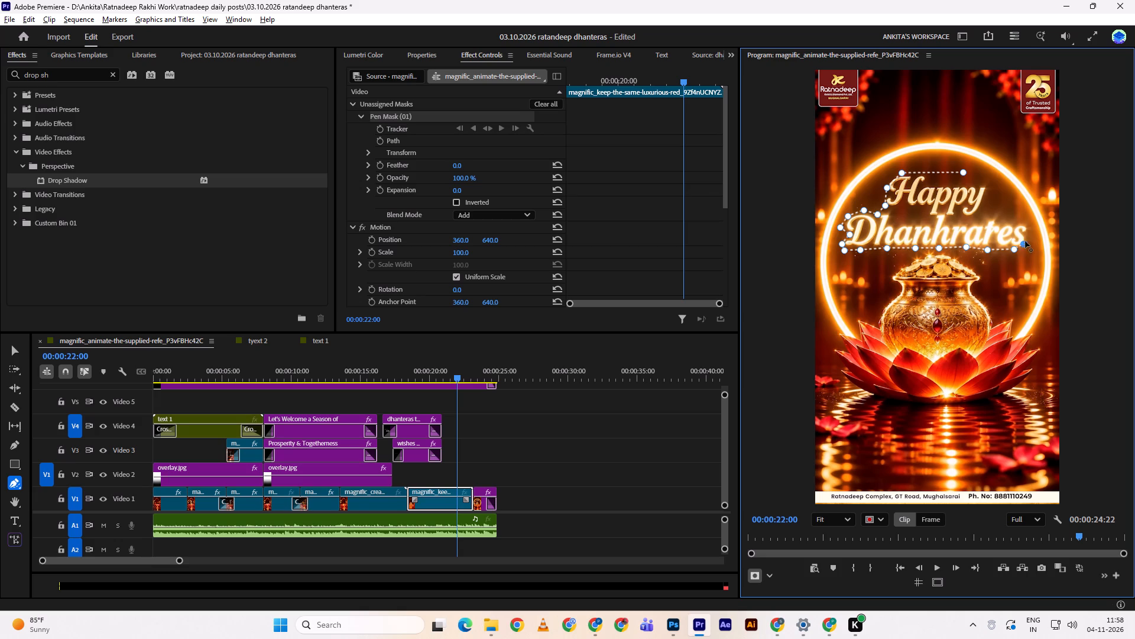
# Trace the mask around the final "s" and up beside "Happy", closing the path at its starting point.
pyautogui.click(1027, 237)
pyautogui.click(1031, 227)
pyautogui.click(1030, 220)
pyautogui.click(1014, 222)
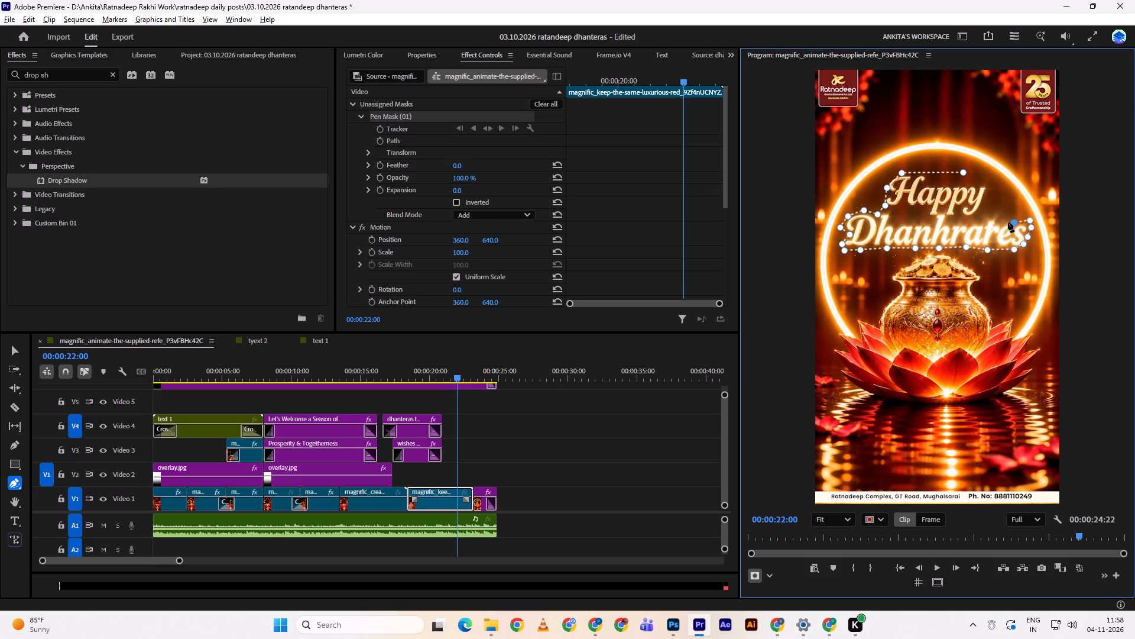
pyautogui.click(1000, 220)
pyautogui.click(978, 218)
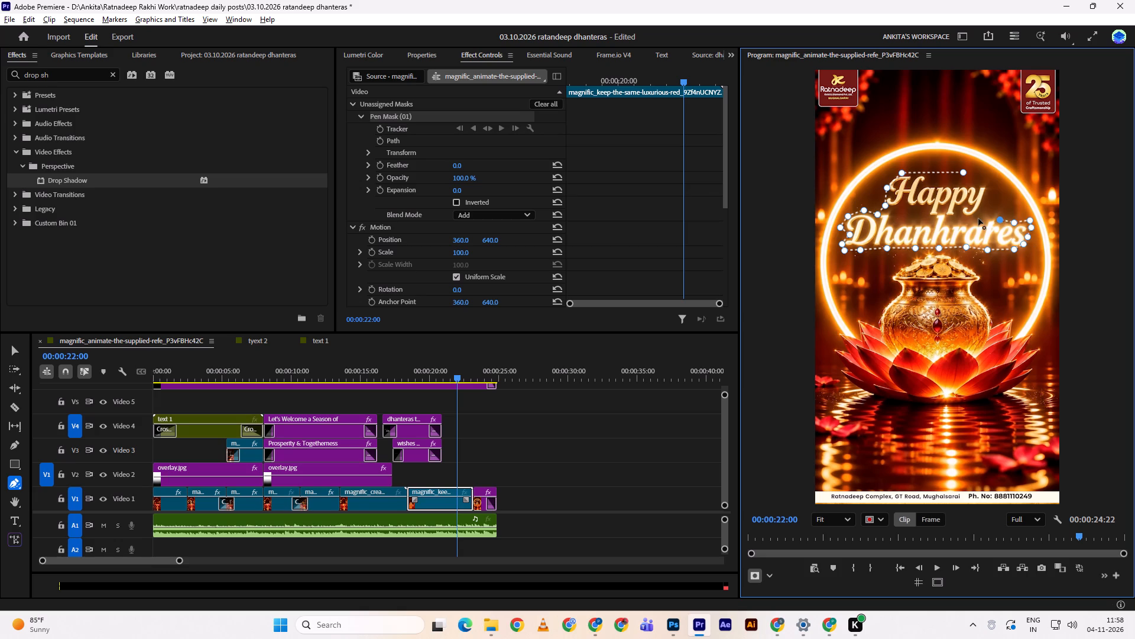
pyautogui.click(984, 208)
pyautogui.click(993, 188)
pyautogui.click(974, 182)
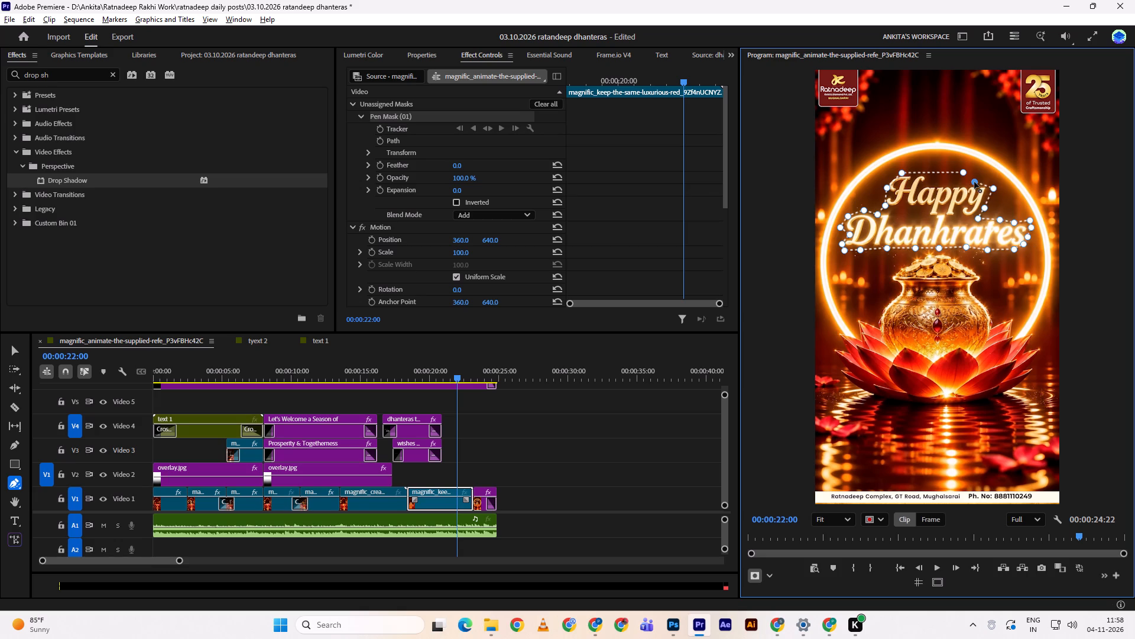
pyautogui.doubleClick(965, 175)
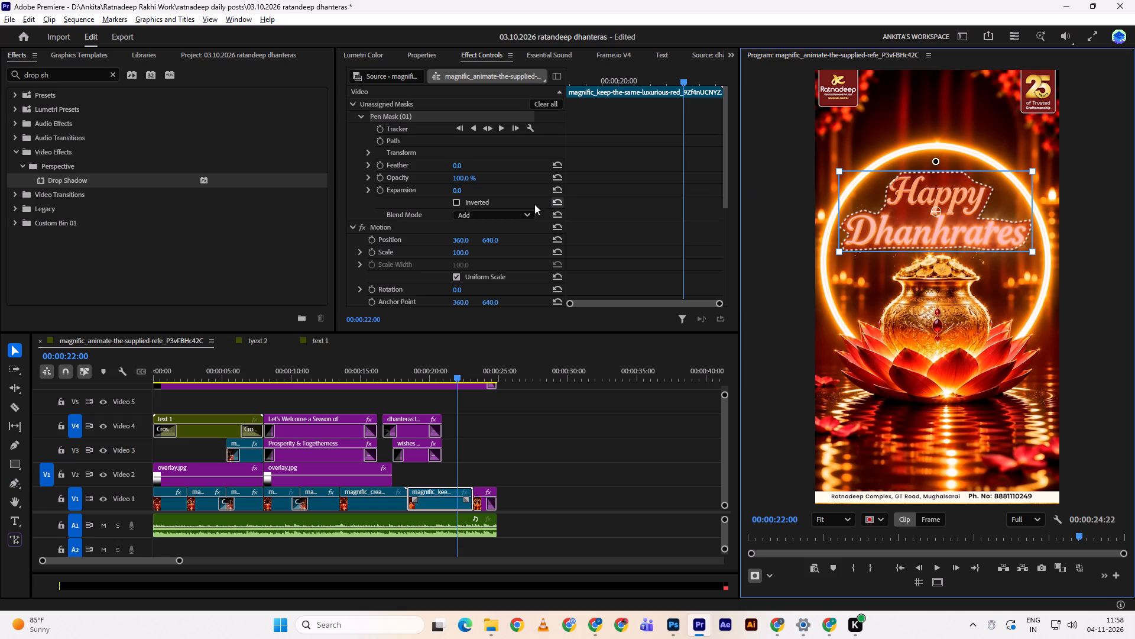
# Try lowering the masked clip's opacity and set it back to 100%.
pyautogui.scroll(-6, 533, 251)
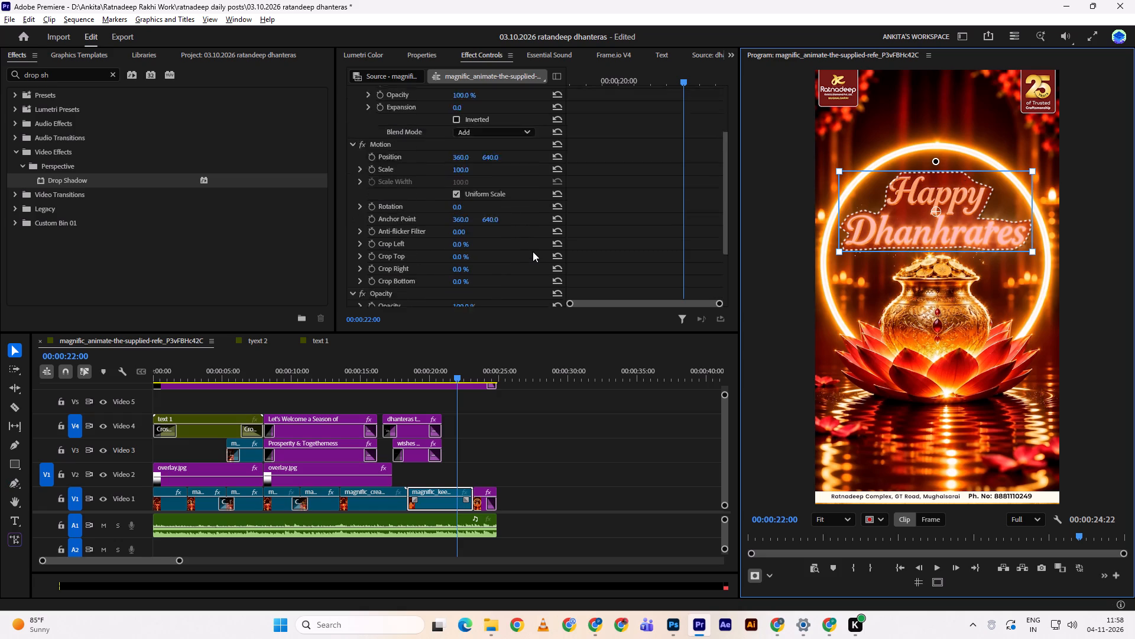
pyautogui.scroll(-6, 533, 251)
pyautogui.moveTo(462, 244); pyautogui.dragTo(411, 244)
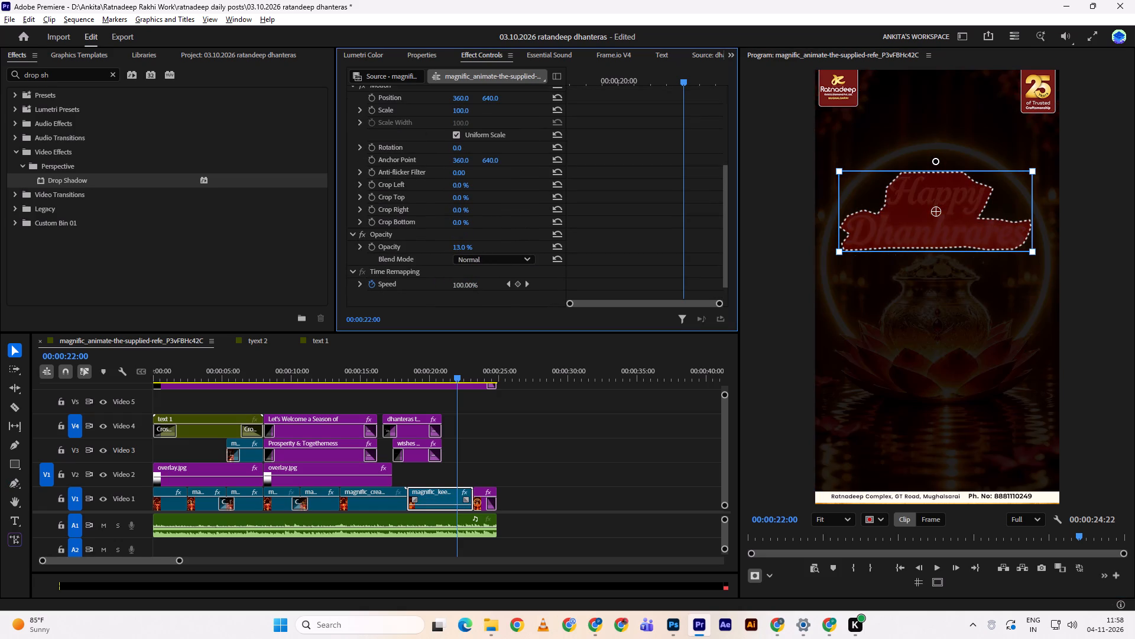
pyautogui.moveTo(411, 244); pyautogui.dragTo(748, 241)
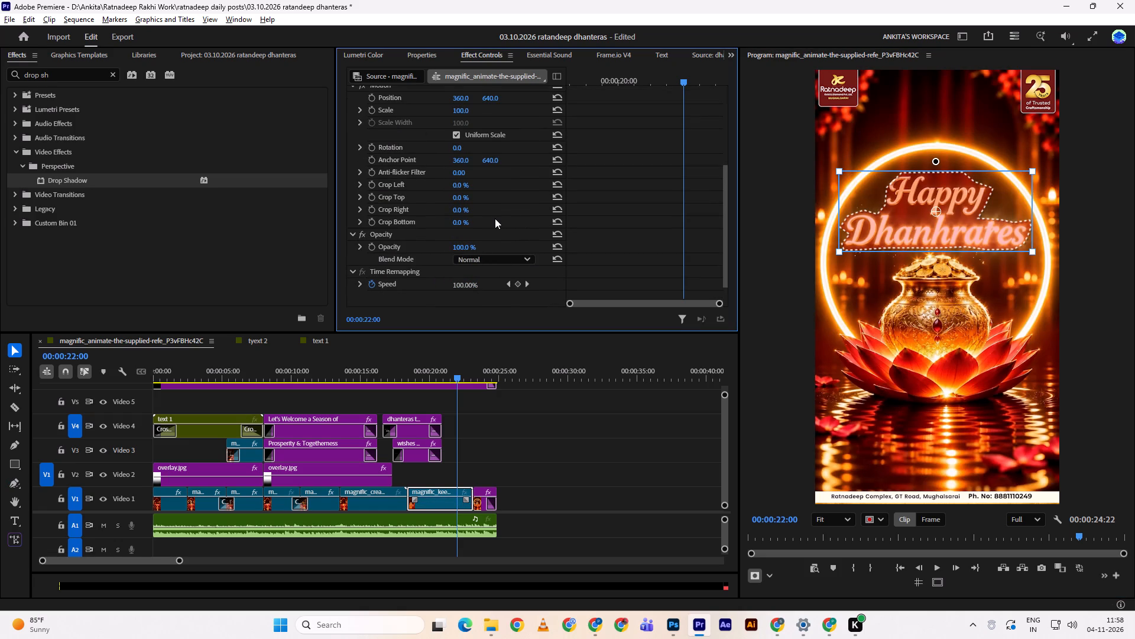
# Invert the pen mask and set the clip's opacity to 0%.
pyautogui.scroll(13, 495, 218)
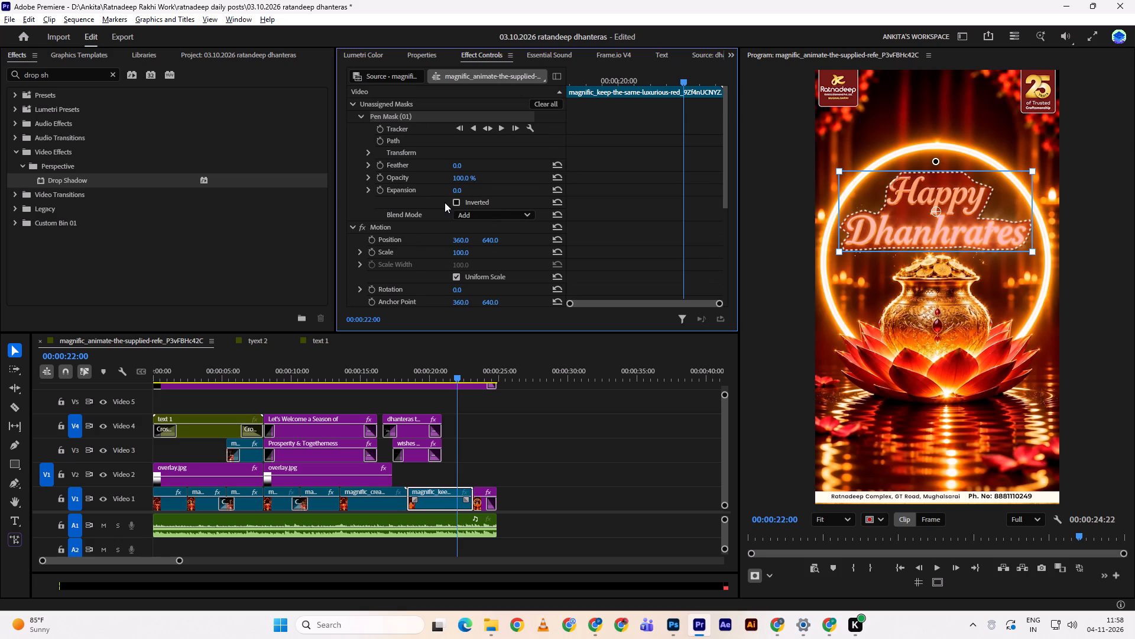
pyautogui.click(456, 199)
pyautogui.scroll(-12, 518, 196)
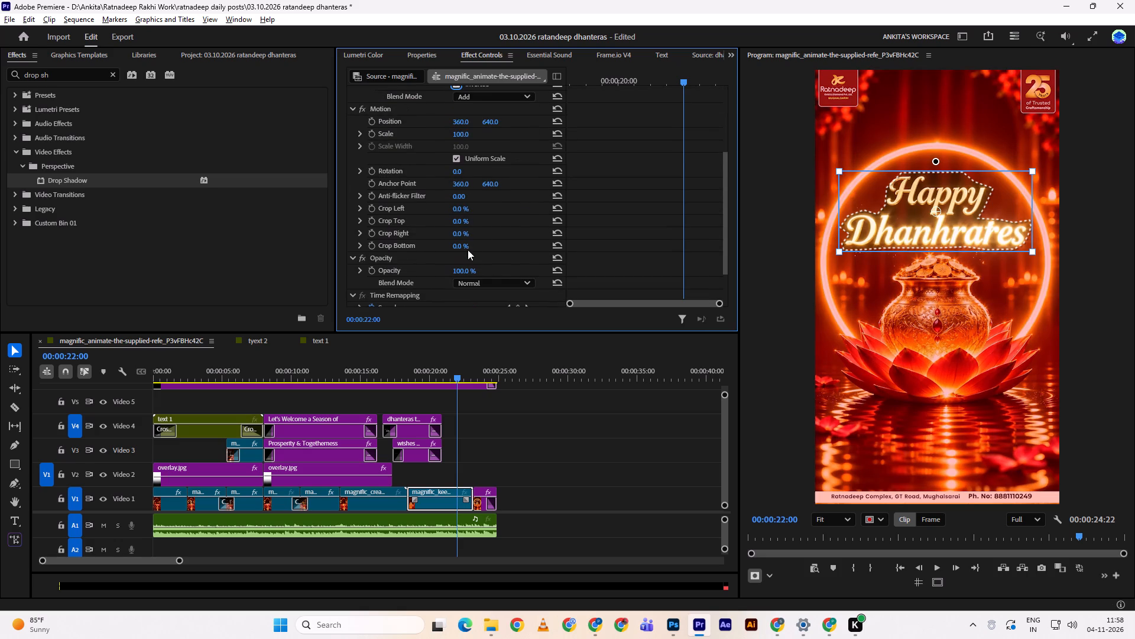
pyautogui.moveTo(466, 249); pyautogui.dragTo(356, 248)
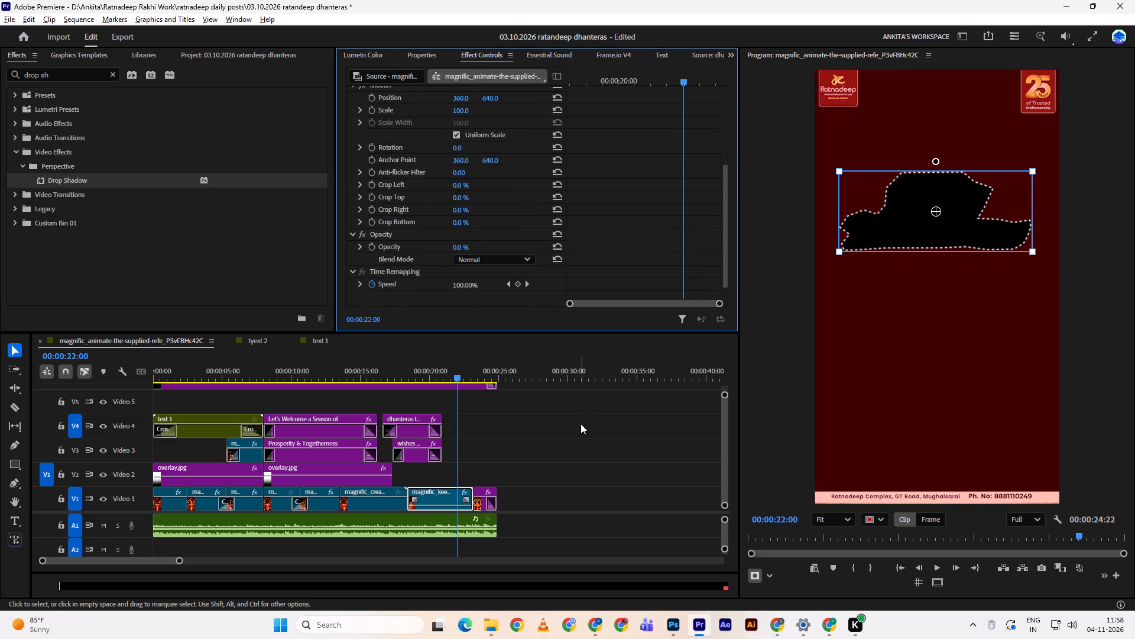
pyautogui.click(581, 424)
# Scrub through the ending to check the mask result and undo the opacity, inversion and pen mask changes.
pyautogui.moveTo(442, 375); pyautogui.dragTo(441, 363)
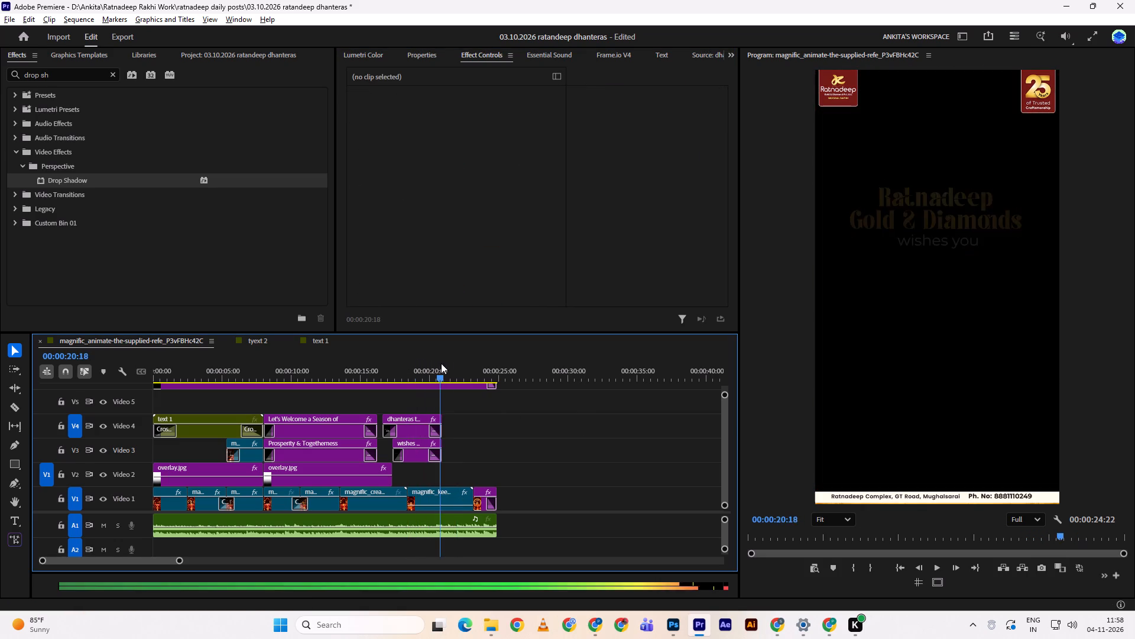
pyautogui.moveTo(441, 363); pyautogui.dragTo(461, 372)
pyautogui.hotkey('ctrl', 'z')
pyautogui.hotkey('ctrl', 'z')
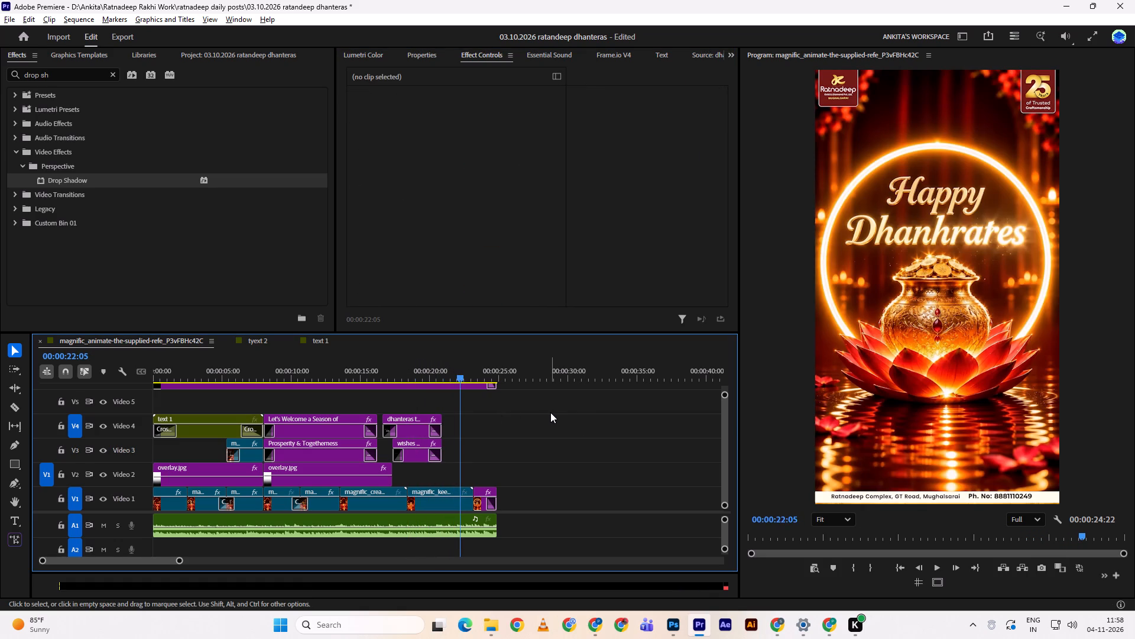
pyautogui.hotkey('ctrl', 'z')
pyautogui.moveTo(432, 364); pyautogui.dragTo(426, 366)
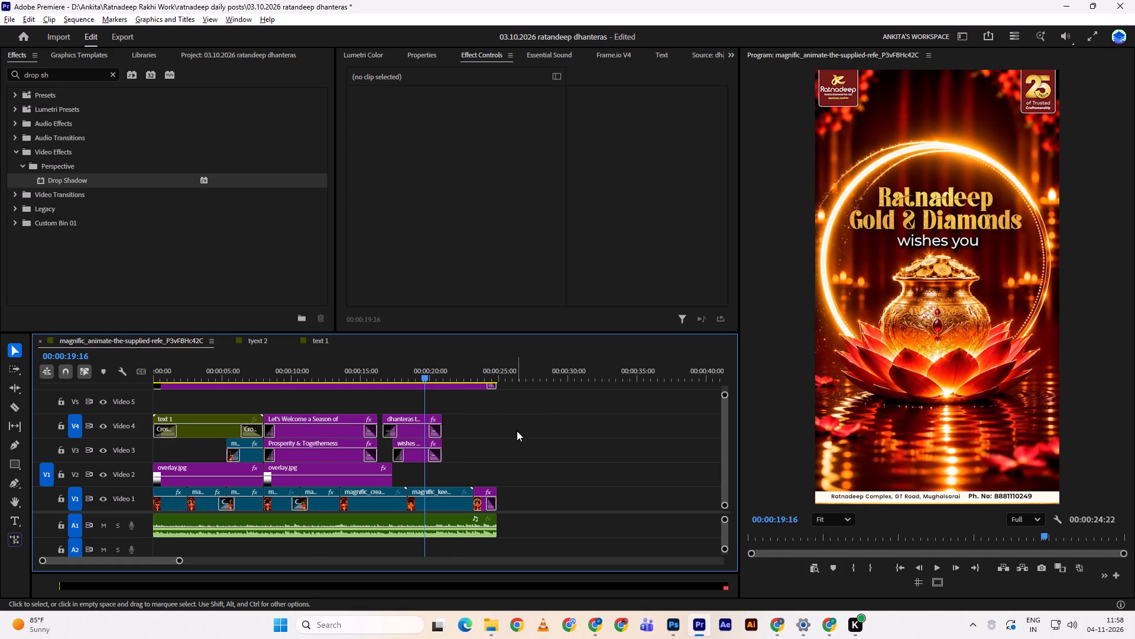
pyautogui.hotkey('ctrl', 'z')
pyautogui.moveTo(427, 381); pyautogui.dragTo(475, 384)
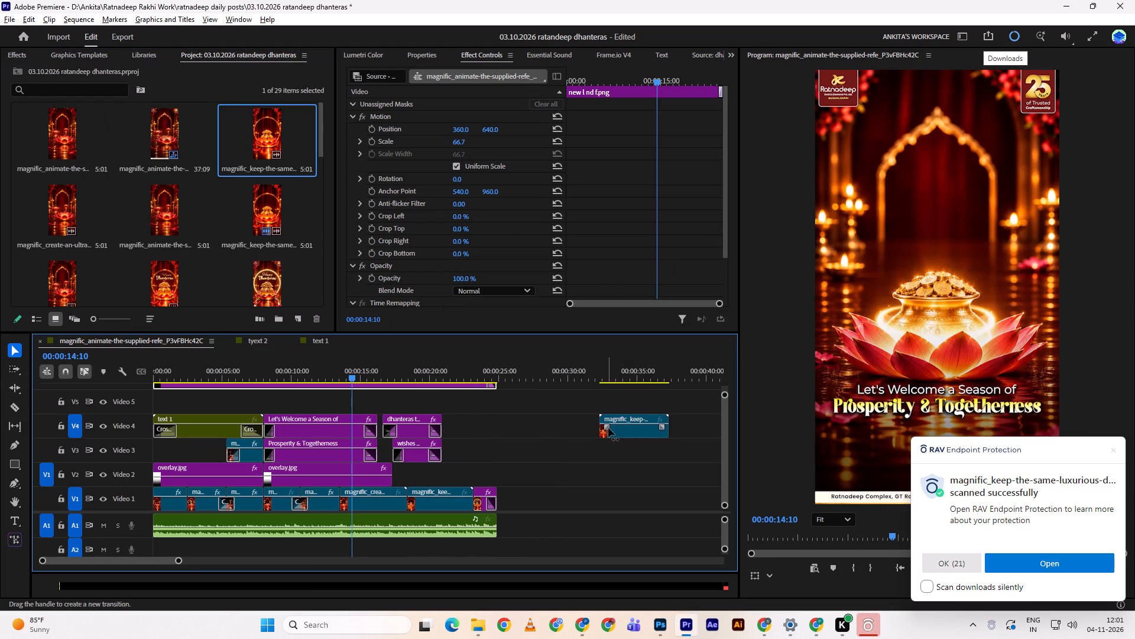
pyautogui.moveTo(615, 428); pyautogui.dragTo(424, 493)
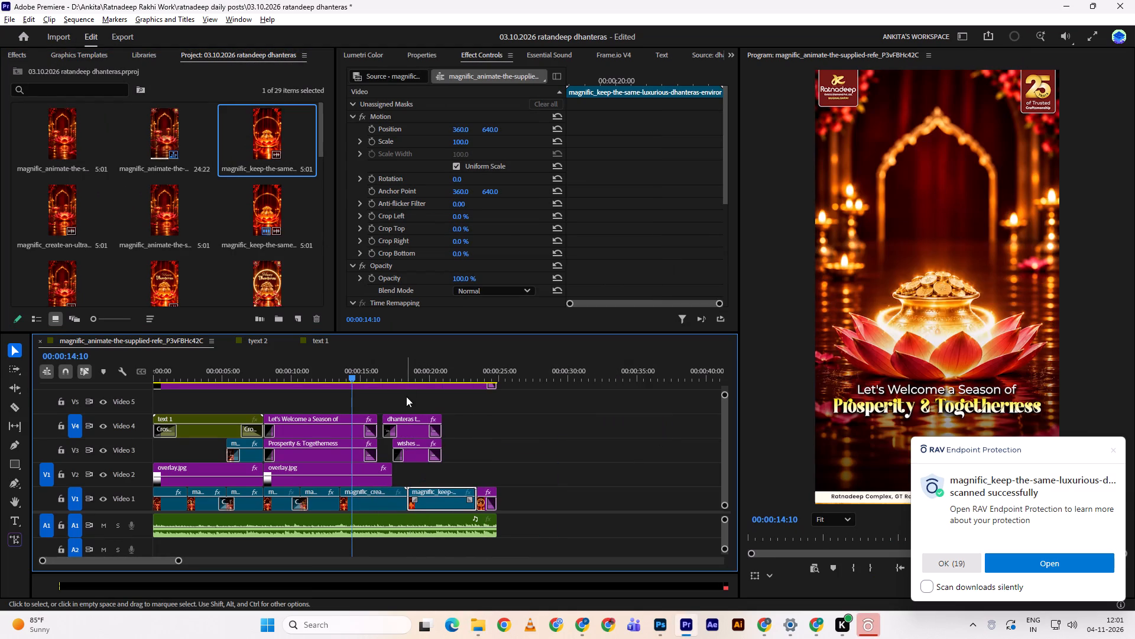
# Play the transition into the replacement clip from about 17 seconds, dismissing the download scan notification.
pyautogui.click(396, 372)
pyautogui.press('space')
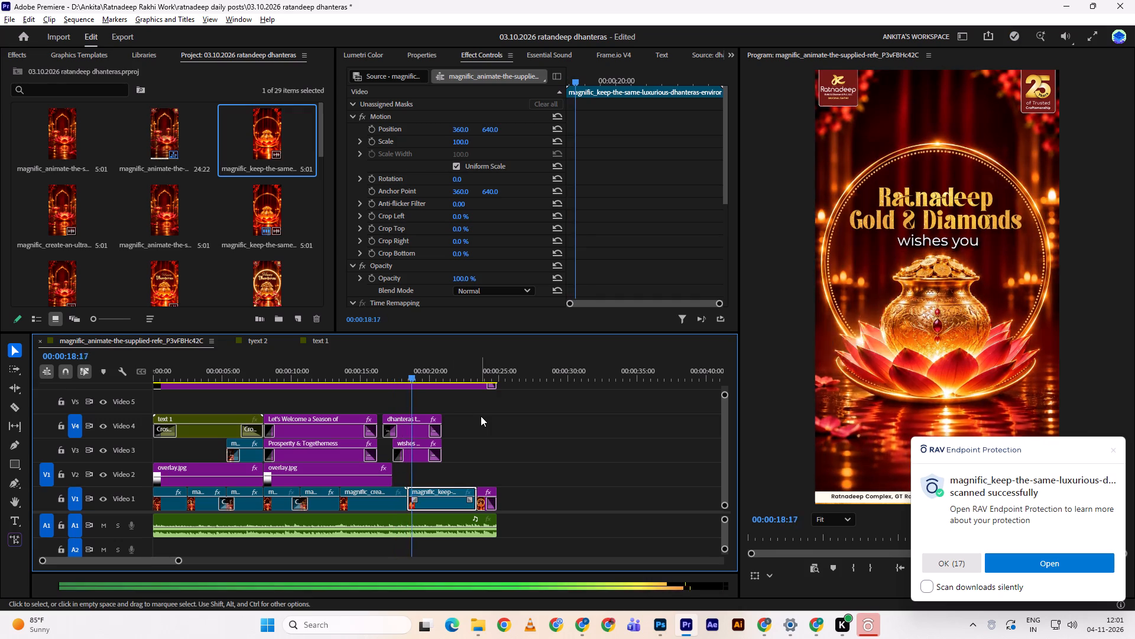
pyautogui.press('space')
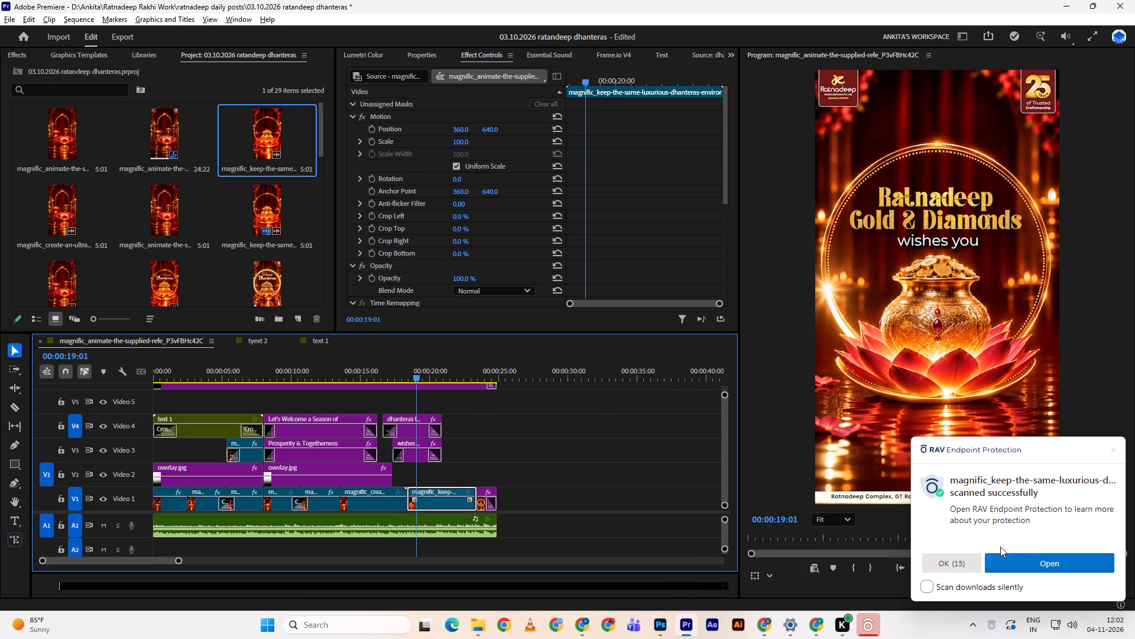
pyautogui.click(955, 561)
pyautogui.moveTo(414, 373); pyautogui.dragTo(400, 379)
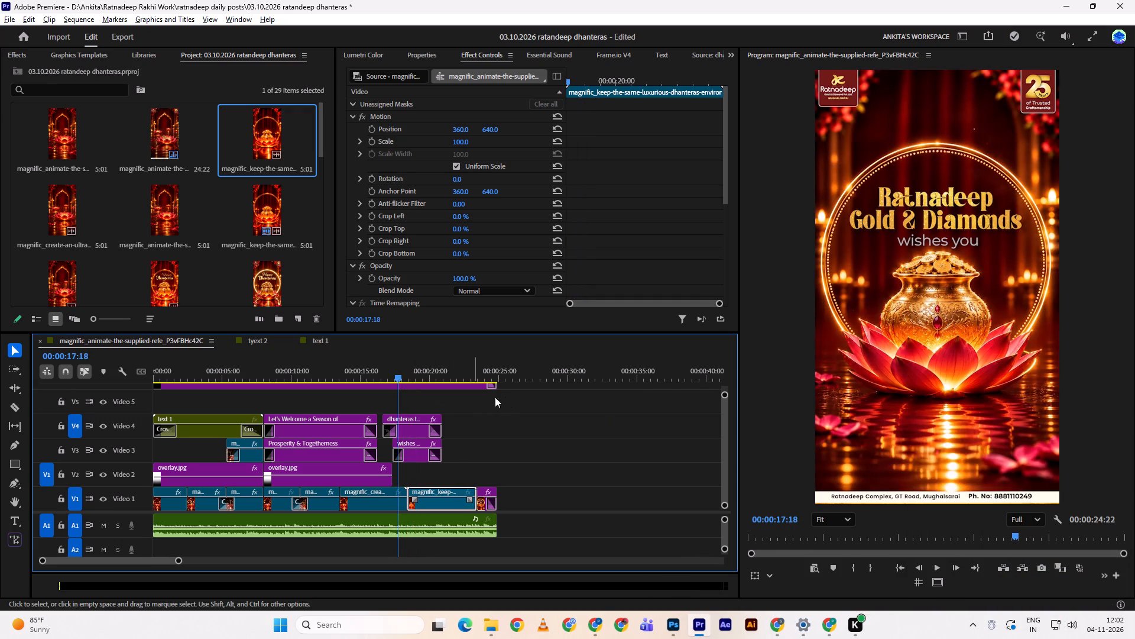
pyautogui.press('space')
pyautogui.press('space')
pyautogui.press('space')
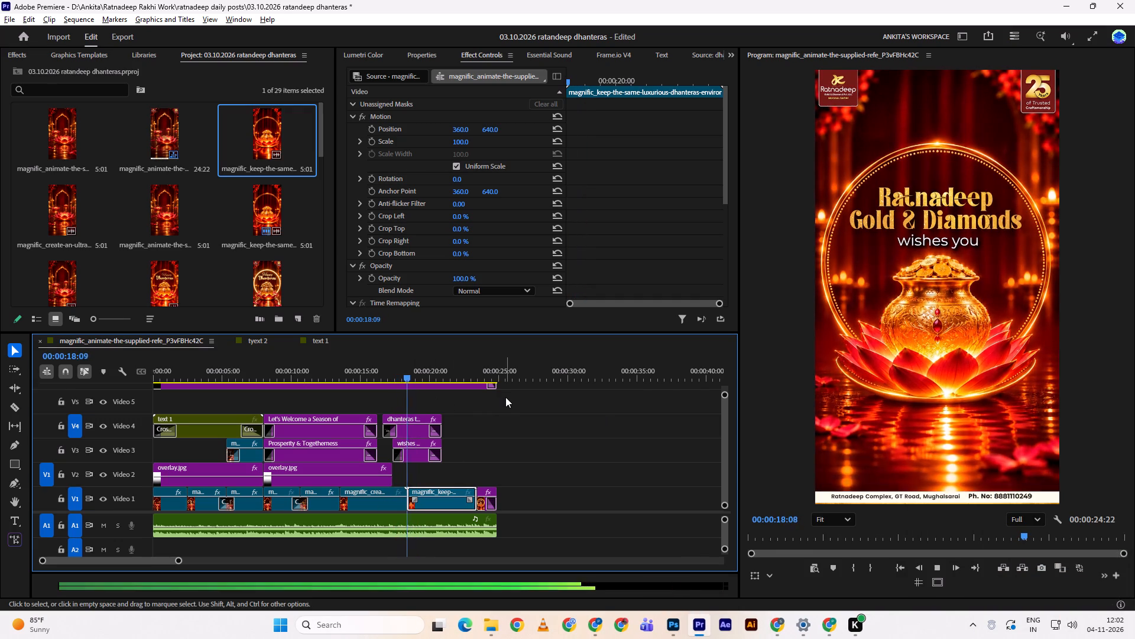
pyautogui.press('space')
# Trim the replacement clip's start to 00:00:18:17 and move it back against the preceding clip on Video 1.
pyautogui.keyDown('alt'); pyautogui.scroll(6, 457, 448); pyautogui.keyUp('alt')
pyautogui.scroll(4, 457, 448)
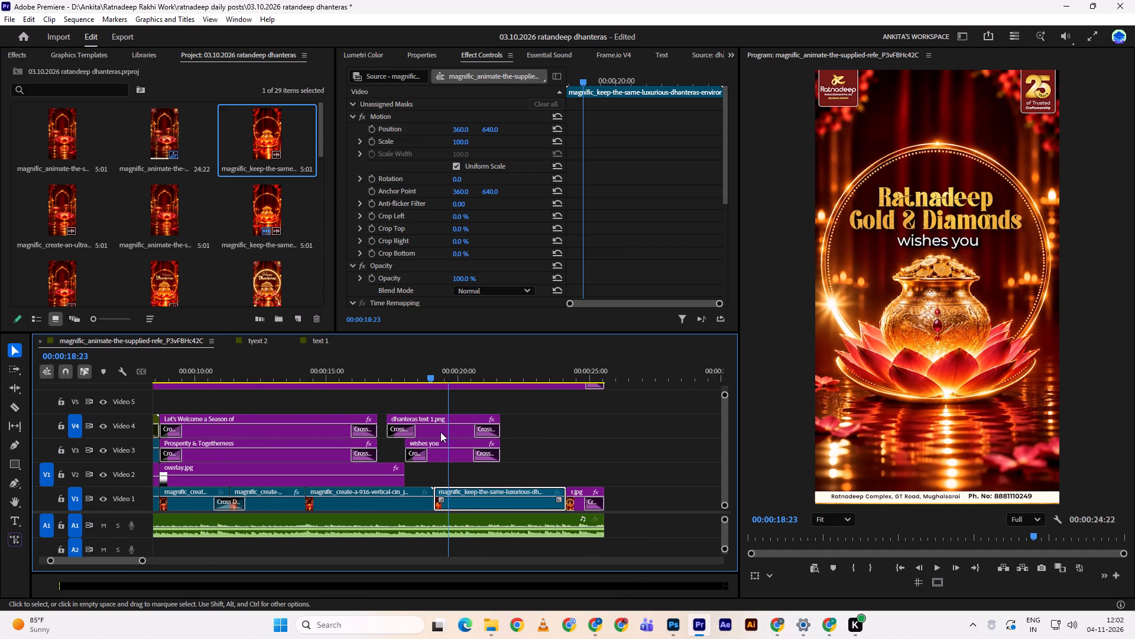
pyautogui.click(442, 379)
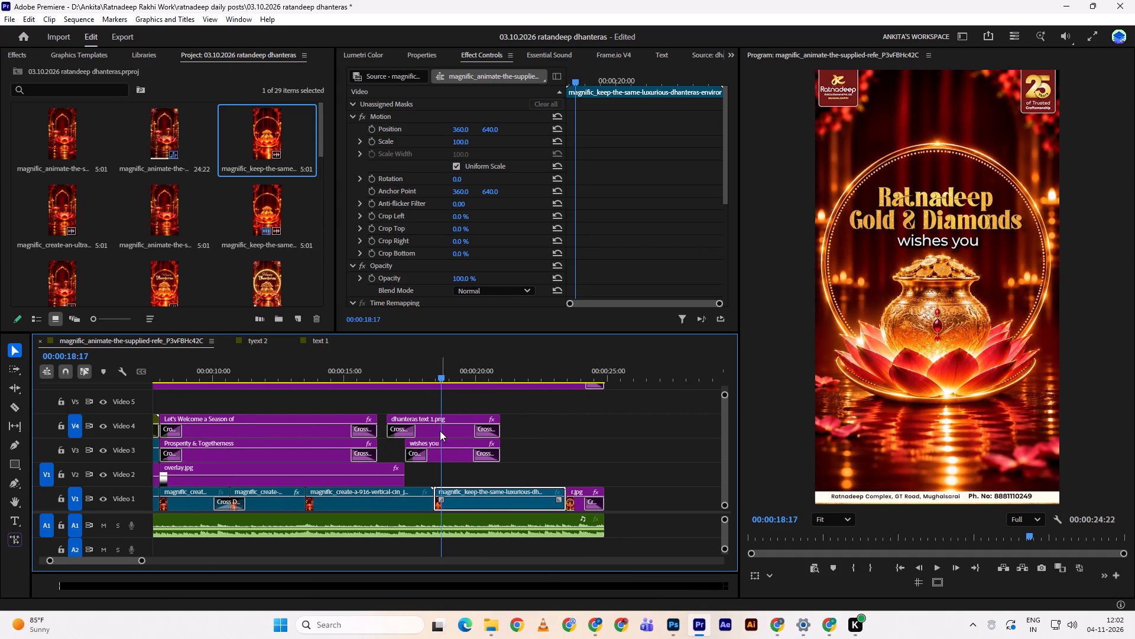
pyautogui.moveTo(436, 490); pyautogui.dragTo(442, 490)
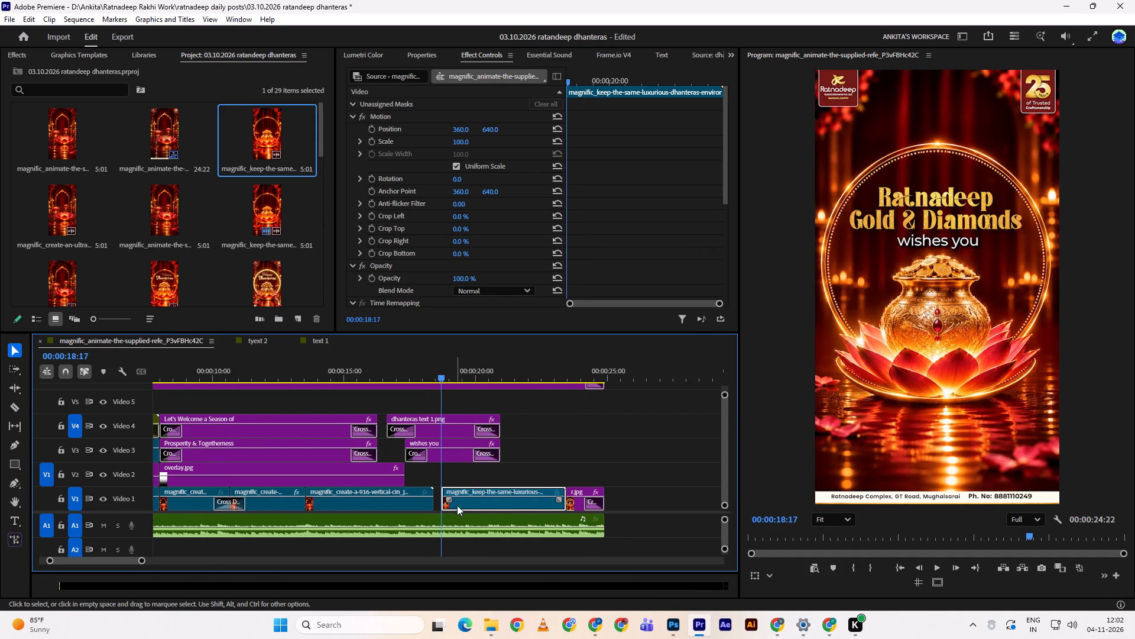
pyautogui.moveTo(459, 509); pyautogui.dragTo(452, 505)
# Play the trimmed clip from about 18 seconds to check how the greeting meets the title text.
pyautogui.click(429, 368)
pyautogui.press('space')
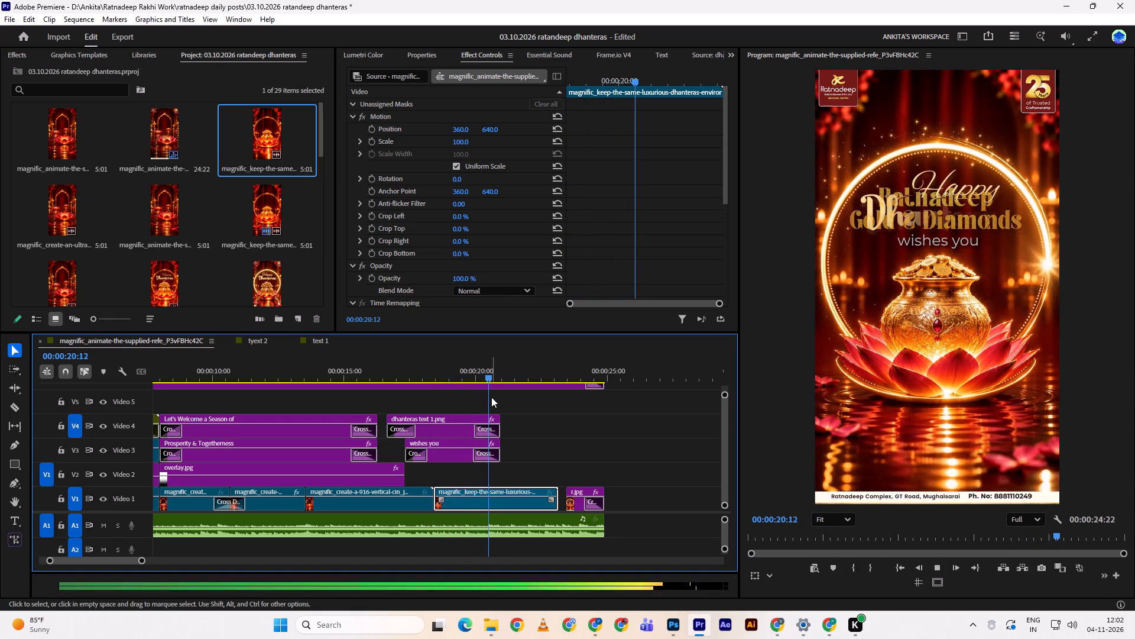
pyautogui.press('space')
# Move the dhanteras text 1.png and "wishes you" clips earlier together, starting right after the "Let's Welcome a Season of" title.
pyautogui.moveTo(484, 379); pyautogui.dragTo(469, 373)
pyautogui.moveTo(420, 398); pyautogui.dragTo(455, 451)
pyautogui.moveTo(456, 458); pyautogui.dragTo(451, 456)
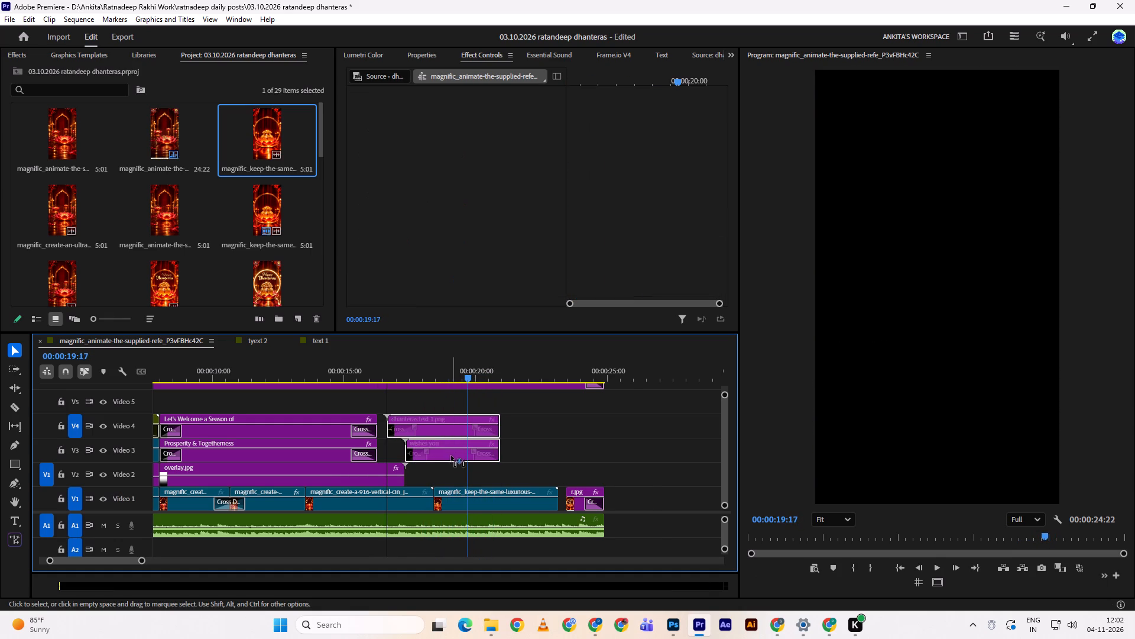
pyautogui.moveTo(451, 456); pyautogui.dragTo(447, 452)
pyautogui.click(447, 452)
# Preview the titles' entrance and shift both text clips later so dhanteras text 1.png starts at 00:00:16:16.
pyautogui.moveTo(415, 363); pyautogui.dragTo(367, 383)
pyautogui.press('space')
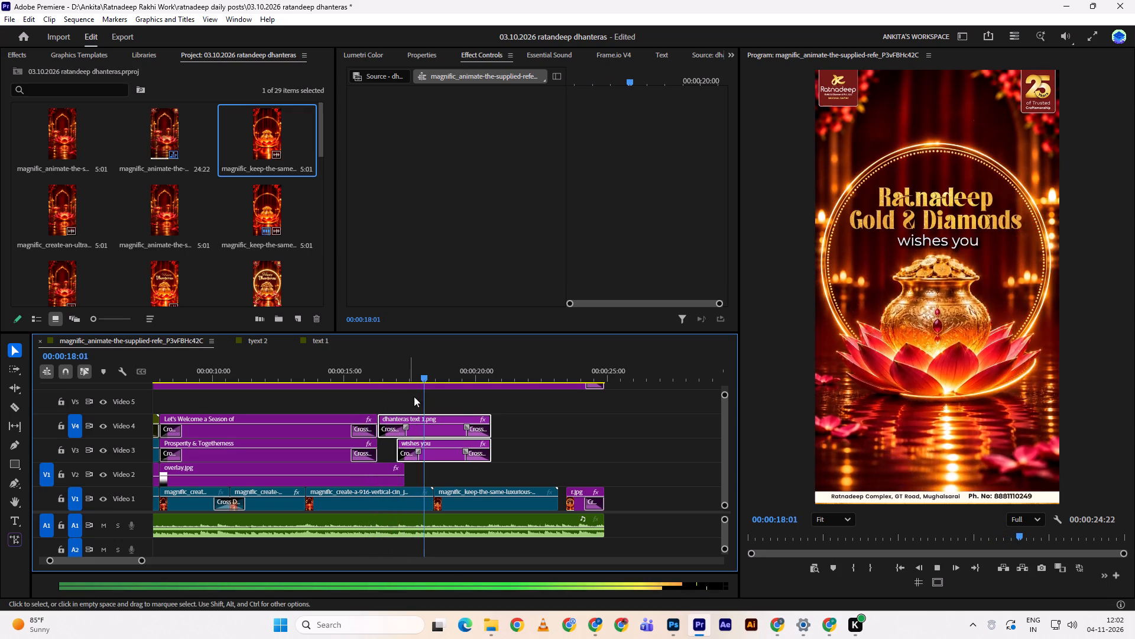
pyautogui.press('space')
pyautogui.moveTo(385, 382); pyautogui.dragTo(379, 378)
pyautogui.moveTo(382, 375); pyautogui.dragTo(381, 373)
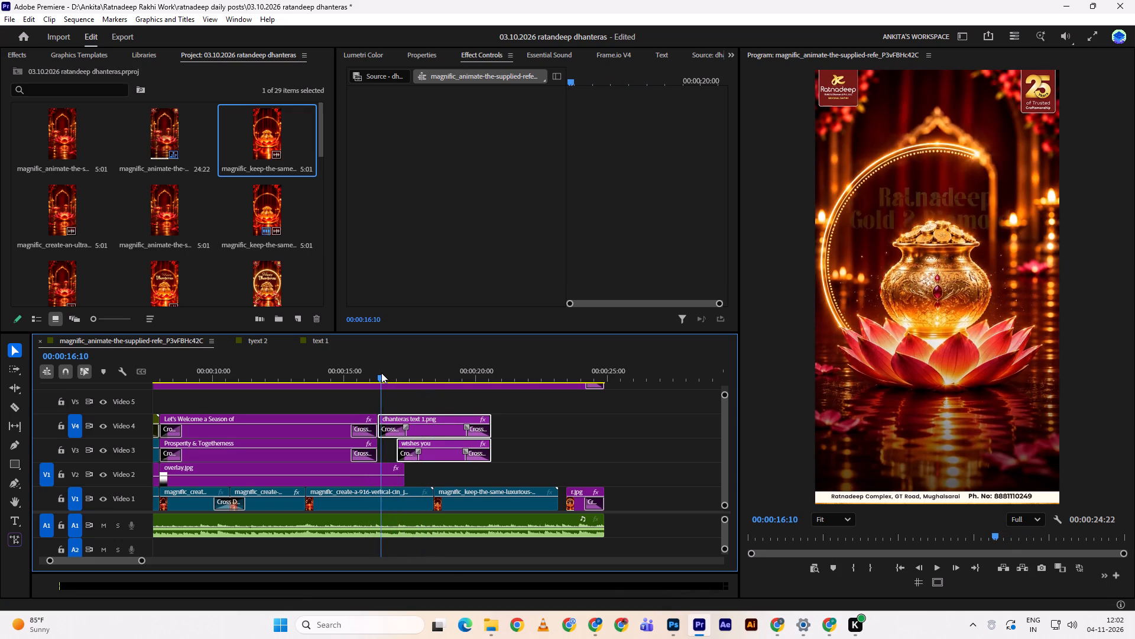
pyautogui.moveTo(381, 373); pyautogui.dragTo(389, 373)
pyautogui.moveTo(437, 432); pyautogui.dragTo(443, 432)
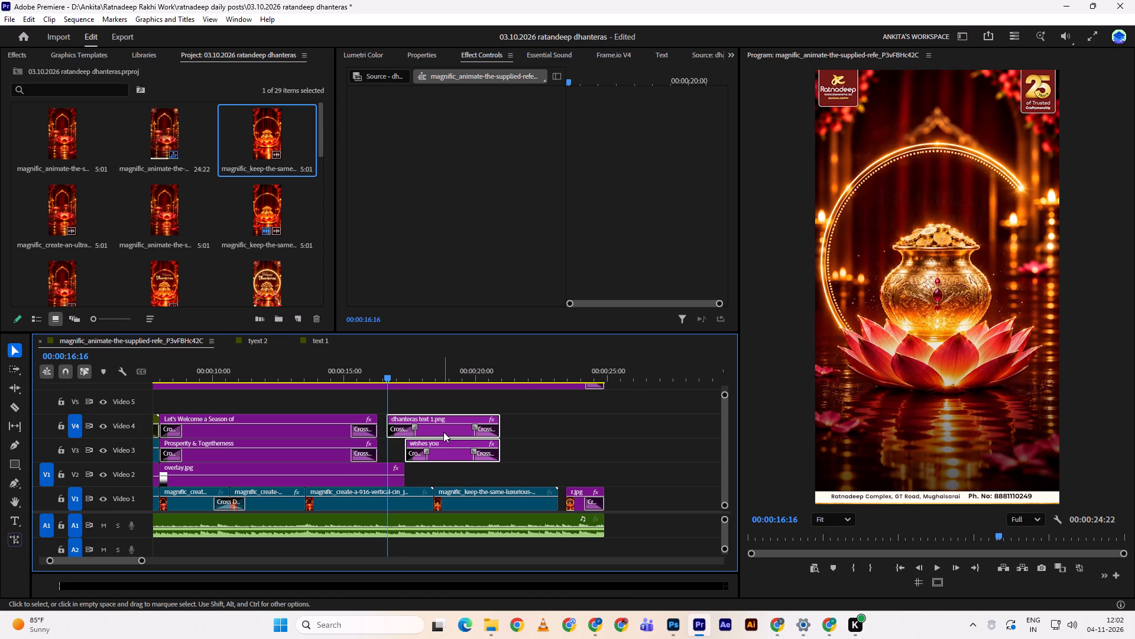
# Shorten the dhanteras text 1.png and "wishes you" clips together to end at about 00:00:19:20, and preview the change to the greeting.
pyautogui.press('space')
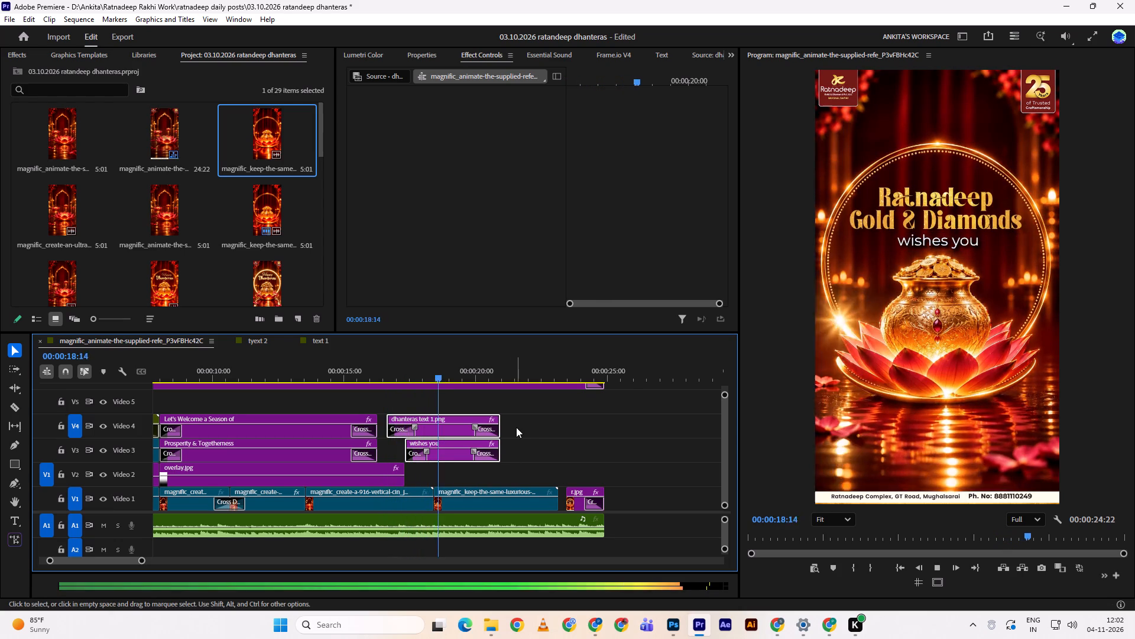
pyautogui.press('space')
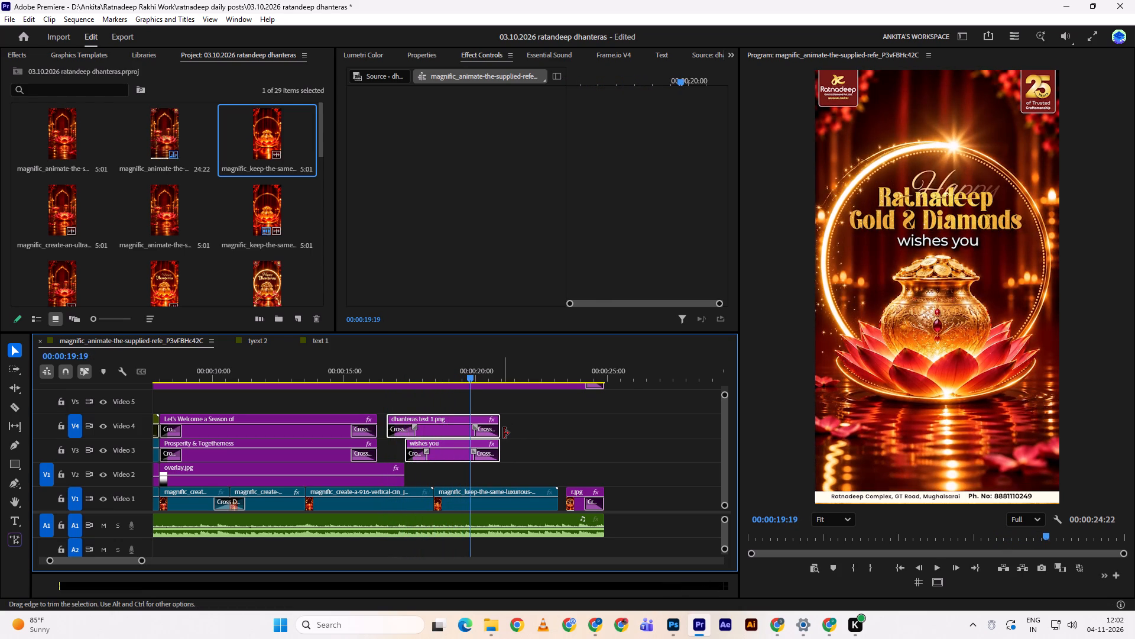
pyautogui.moveTo(504, 433); pyautogui.dragTo(476, 430)
pyautogui.click(476, 430)
pyautogui.moveTo(464, 373); pyautogui.dragTo(421, 388)
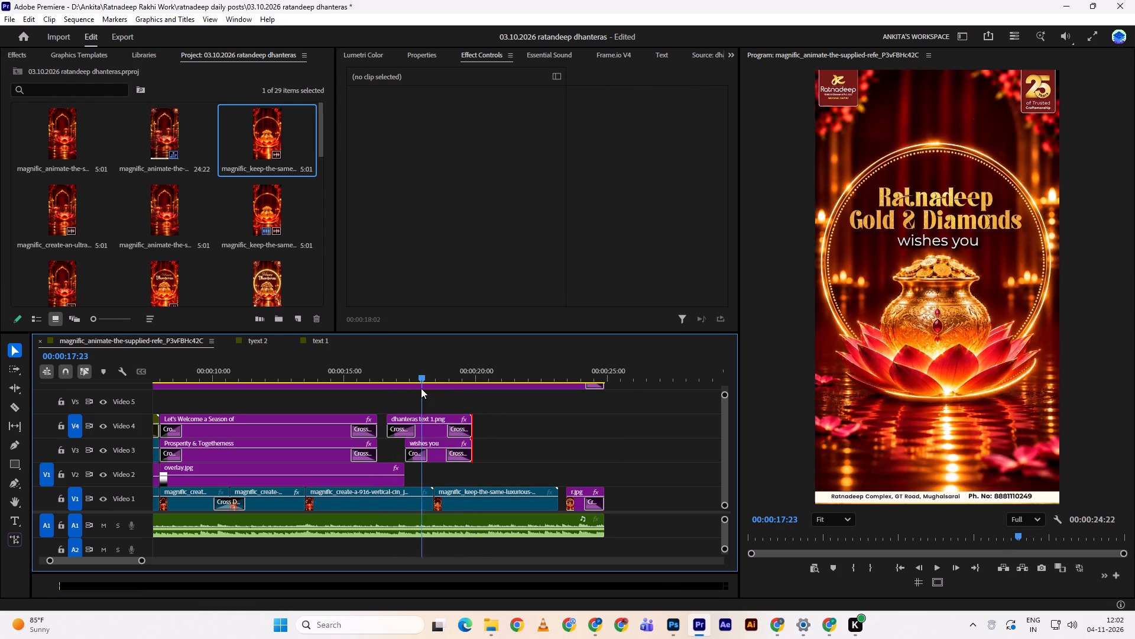
pyautogui.moveTo(421, 388); pyautogui.dragTo(419, 389)
pyautogui.click(419, 389)
pyautogui.press('space')
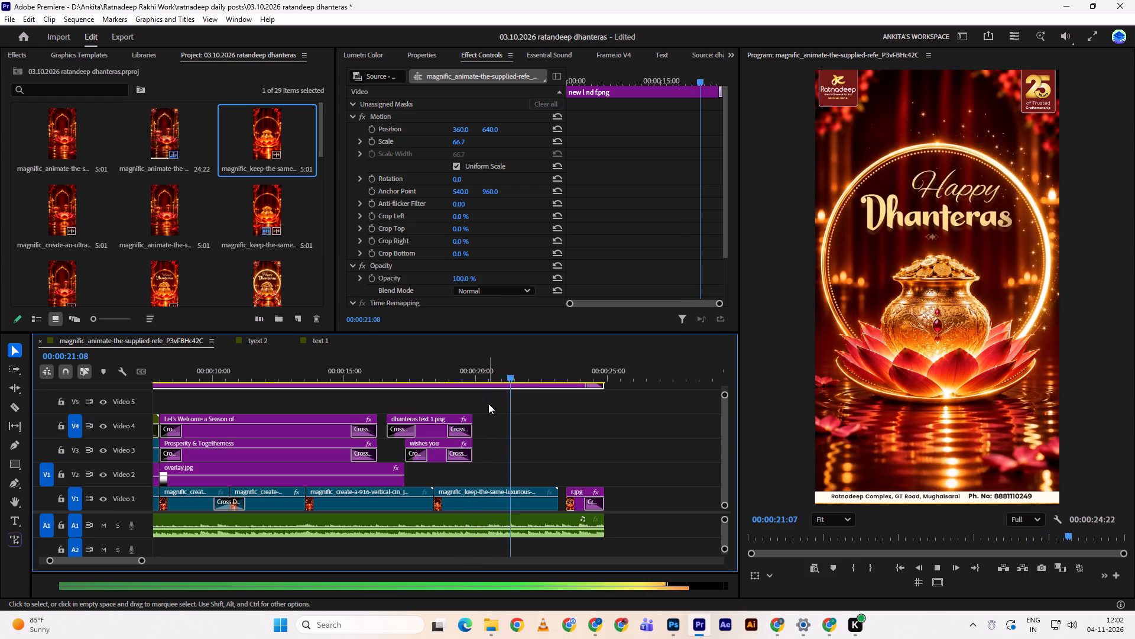
pyautogui.press('space')
# Trim the end of the replacement greeting clip on Video 1 to 00:00:22:04, once the full "Happy Dhanteras" is formed.
pyautogui.click(531, 373)
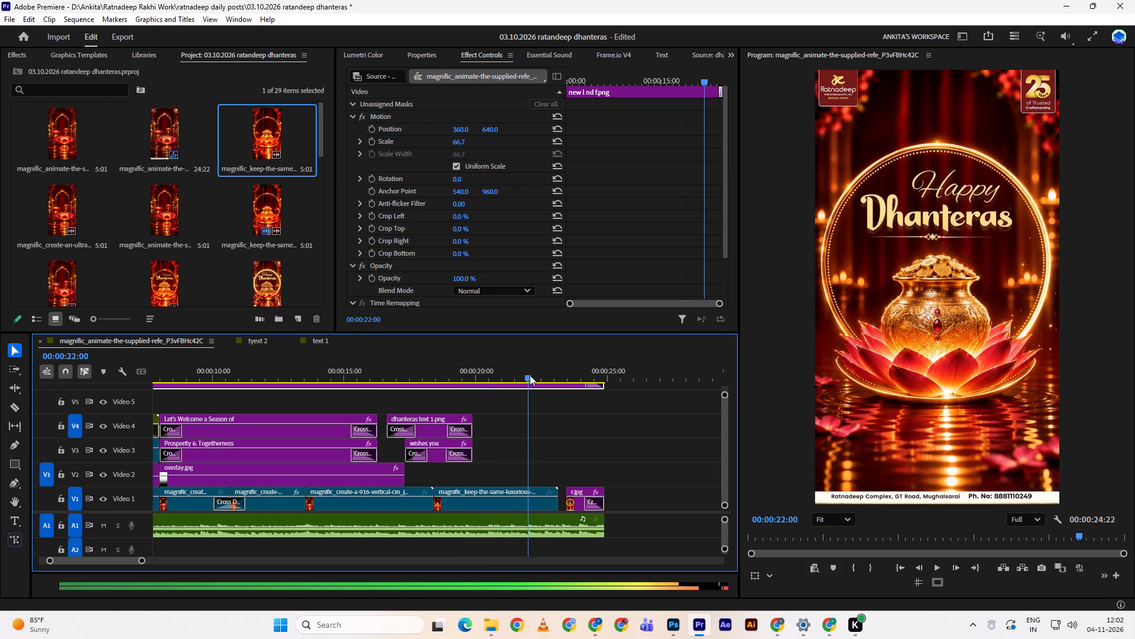
pyautogui.press('Right')
pyautogui.press('Right')
pyautogui.press('Right')
pyautogui.press('Right')
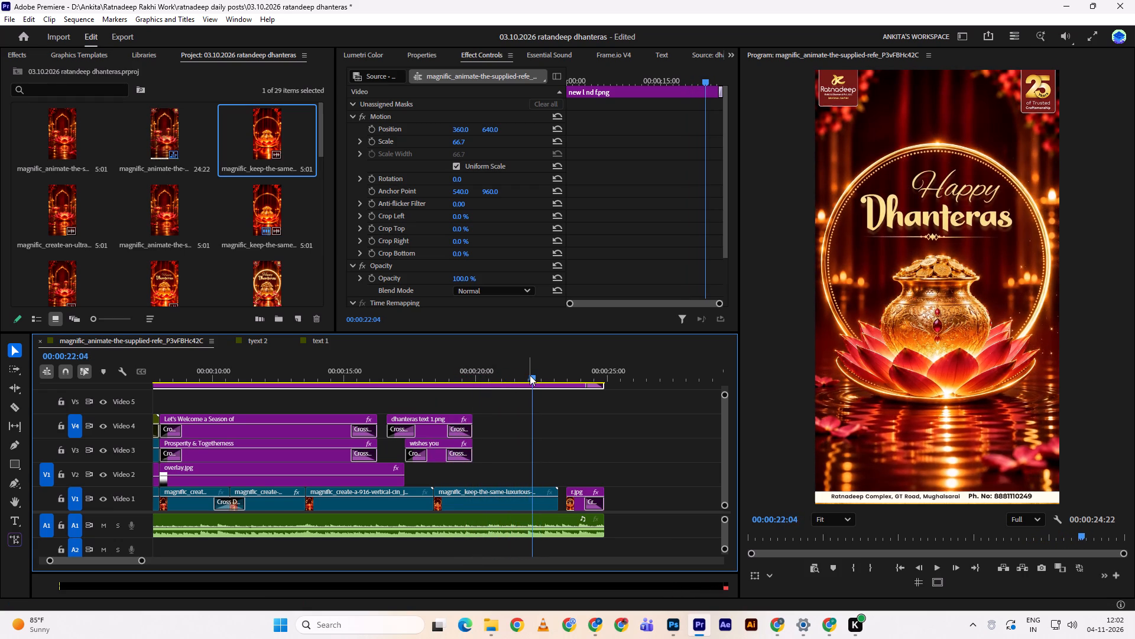
pyautogui.press('Right')
pyautogui.press('Left')
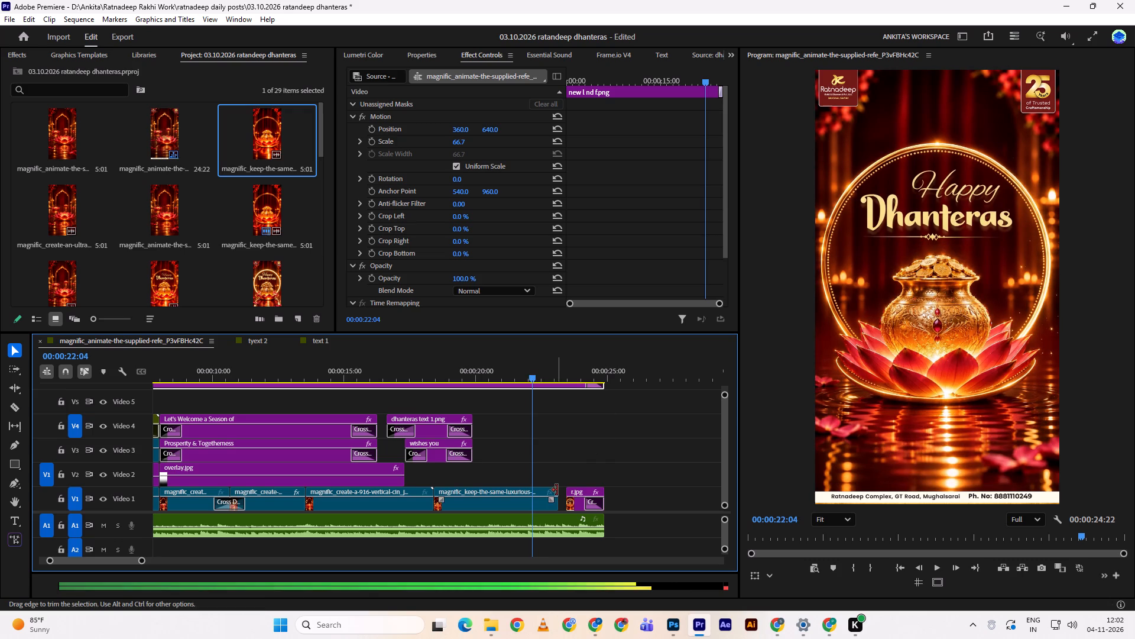
pyautogui.moveTo(557, 490); pyautogui.dragTo(533, 482)
pyautogui.click(533, 482)
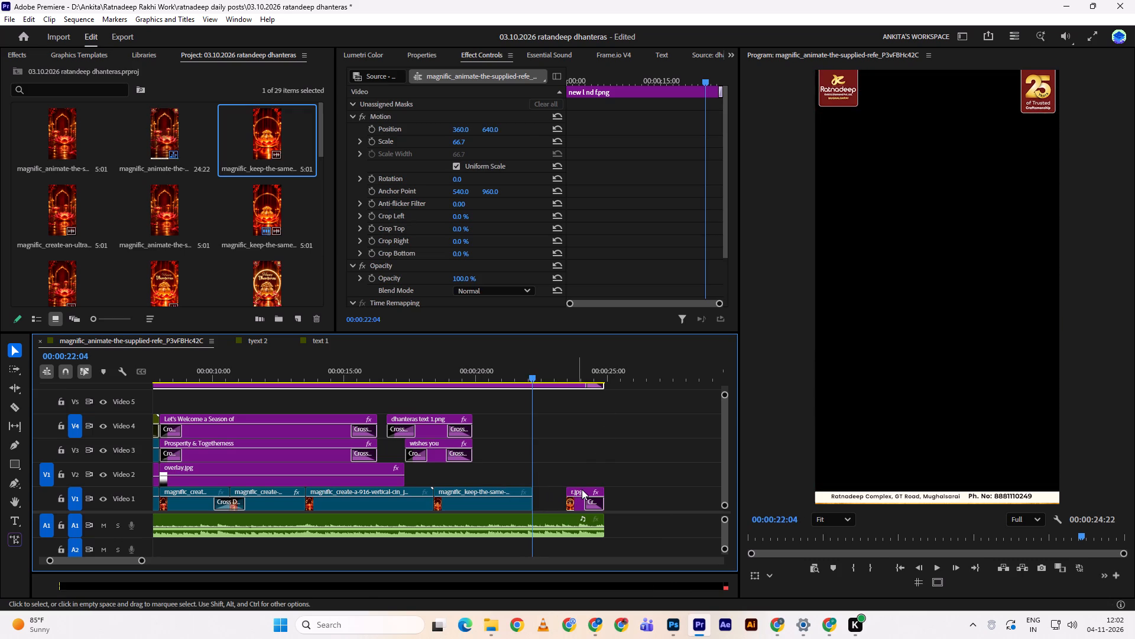
# Delete the old r.jpg still from the end of Video 1.
pyautogui.click(582, 489)
pyautogui.press('d')
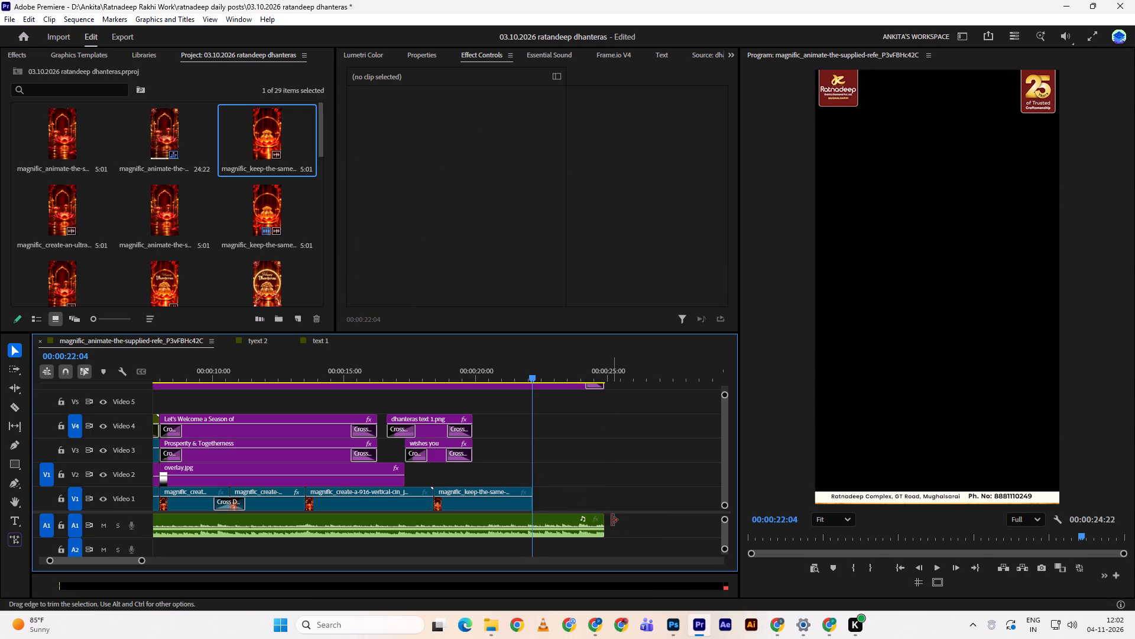
# Export the greeting clip's last frame at 00:00:22:03 as a JPEG still to the Downloads folder.
pyautogui.press('Left')
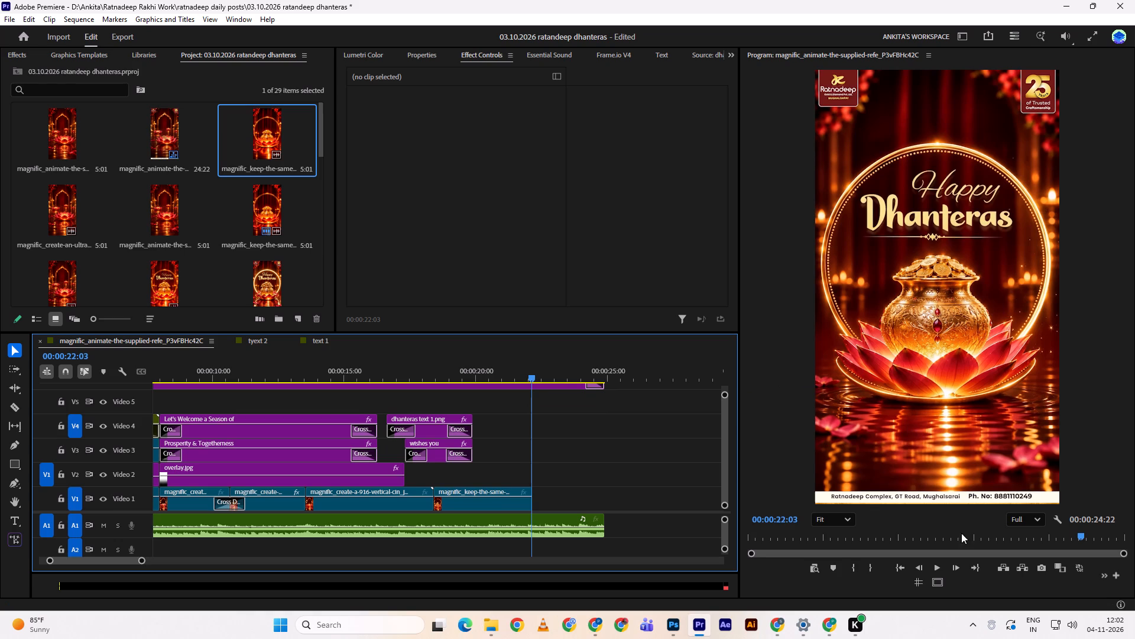
pyautogui.click(1039, 566)
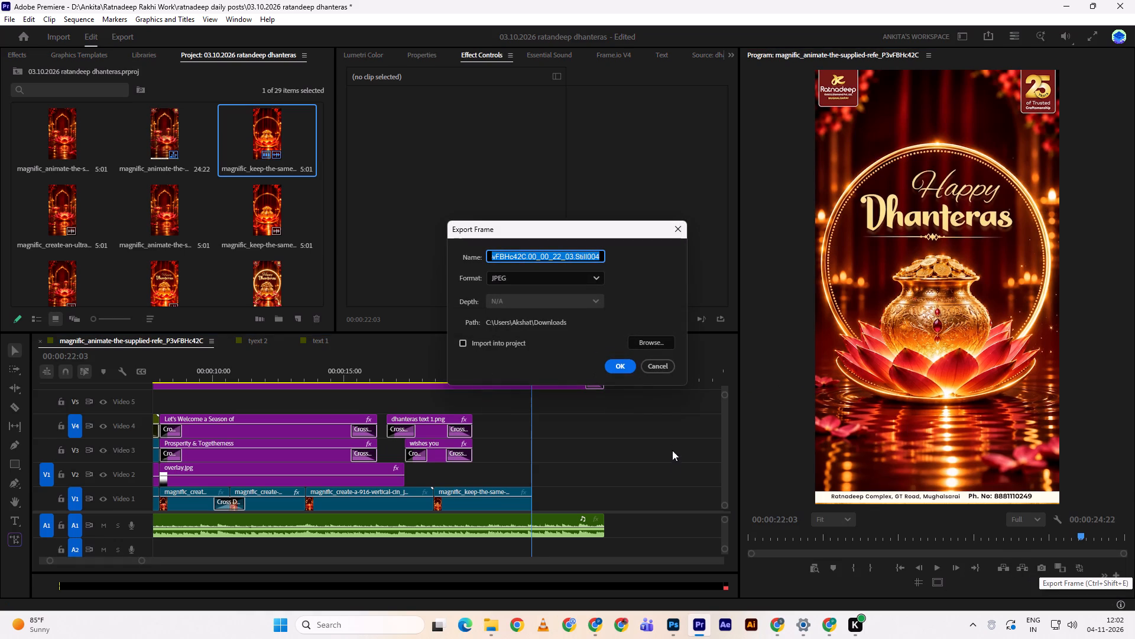
pyautogui.click(629, 362)
# Import the exported still from the Downloads folder in File Explorer into the Premiere project and place it directly after the greeting clip on Video 1.
pyautogui.hotkey('alt', 'Tab')
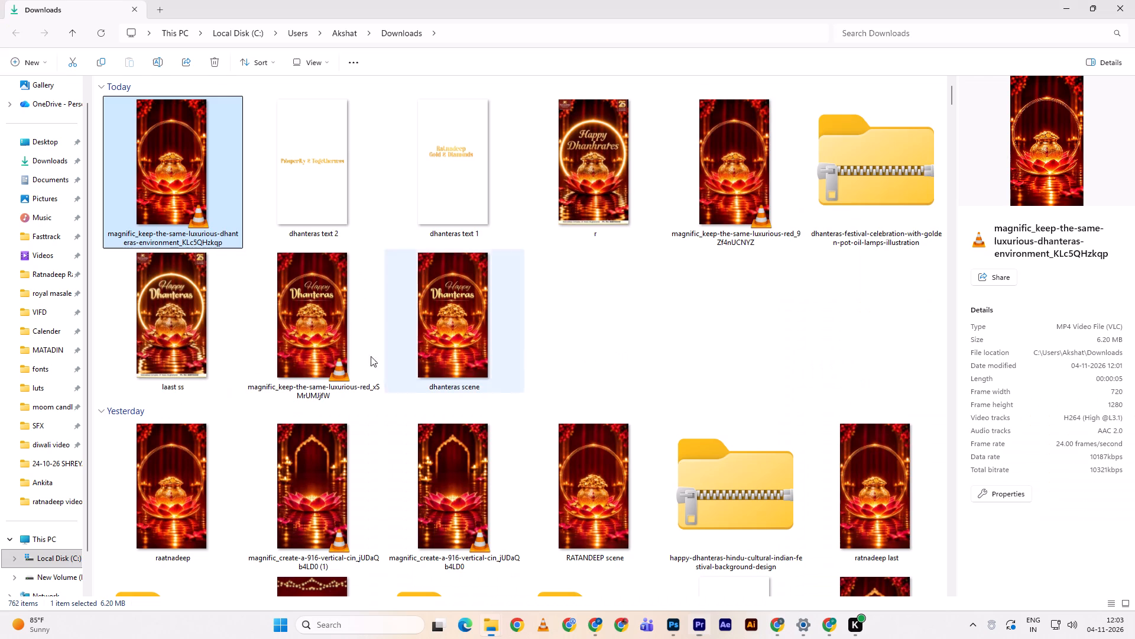
pyautogui.scroll(4, 194, 240)
pyautogui.scroll(2, 303, 176)
pyautogui.moveTo(197, 160); pyautogui.dragTo(226, 238)
pyautogui.hotkey('alt', 'Tab')
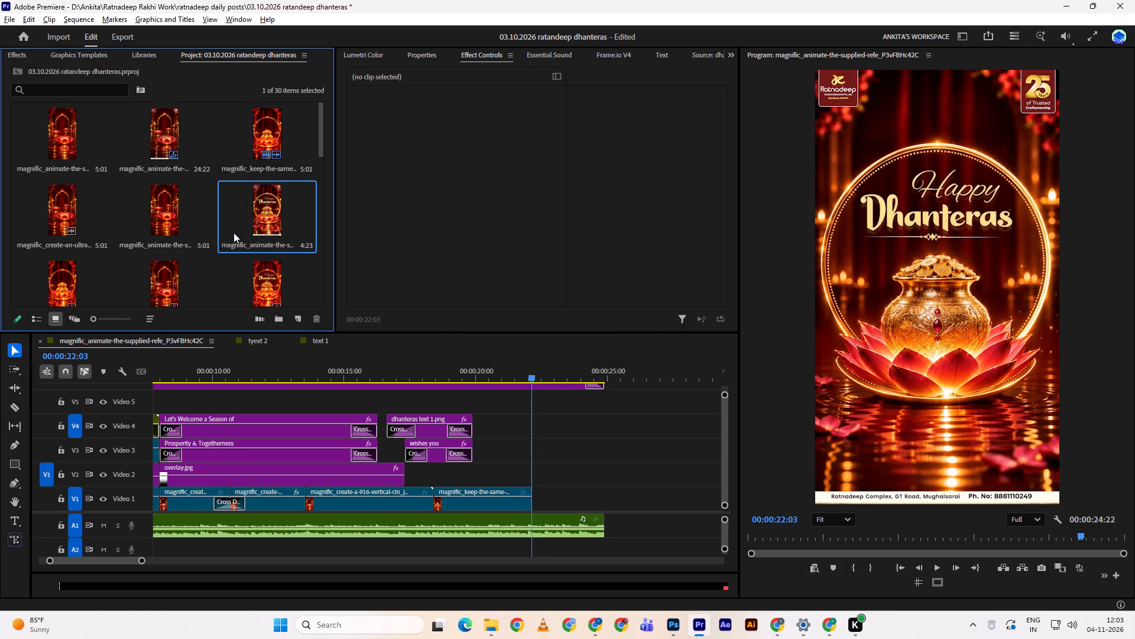
pyautogui.moveTo(258, 209); pyautogui.dragTo(537, 495)
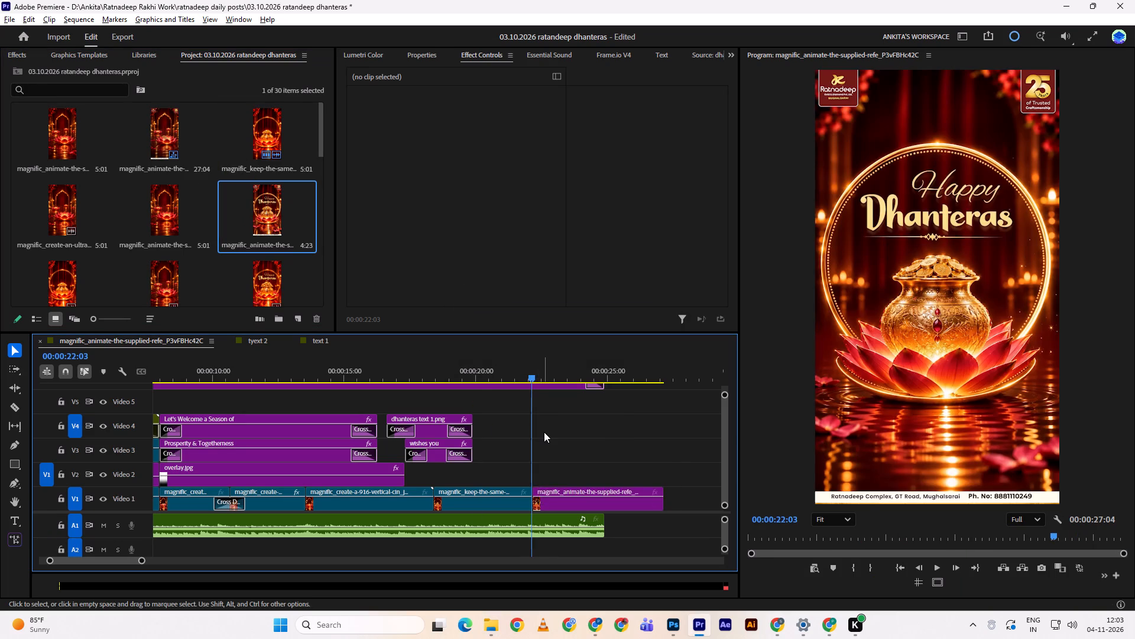
# Shorten the still on Video 1 so it ends level with the music on Audio 1, and play through it.
pyautogui.press('space')
pyautogui.press('space')
pyautogui.click(664, 498)
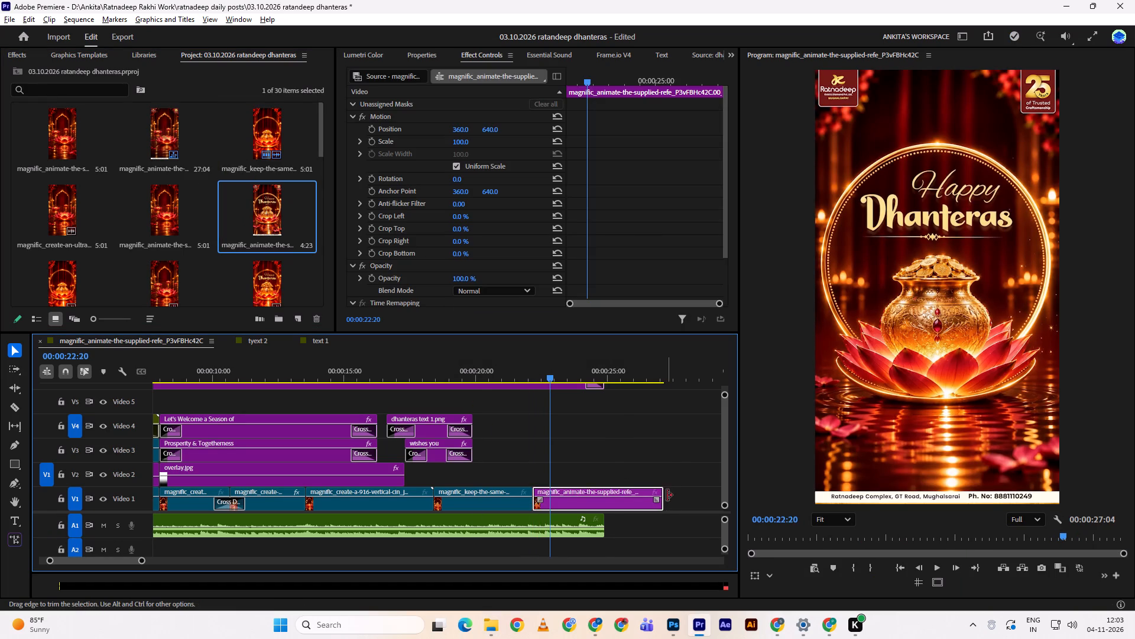
pyautogui.moveTo(667, 495); pyautogui.dragTo(607, 498)
pyautogui.press('space')
pyautogui.press('space')
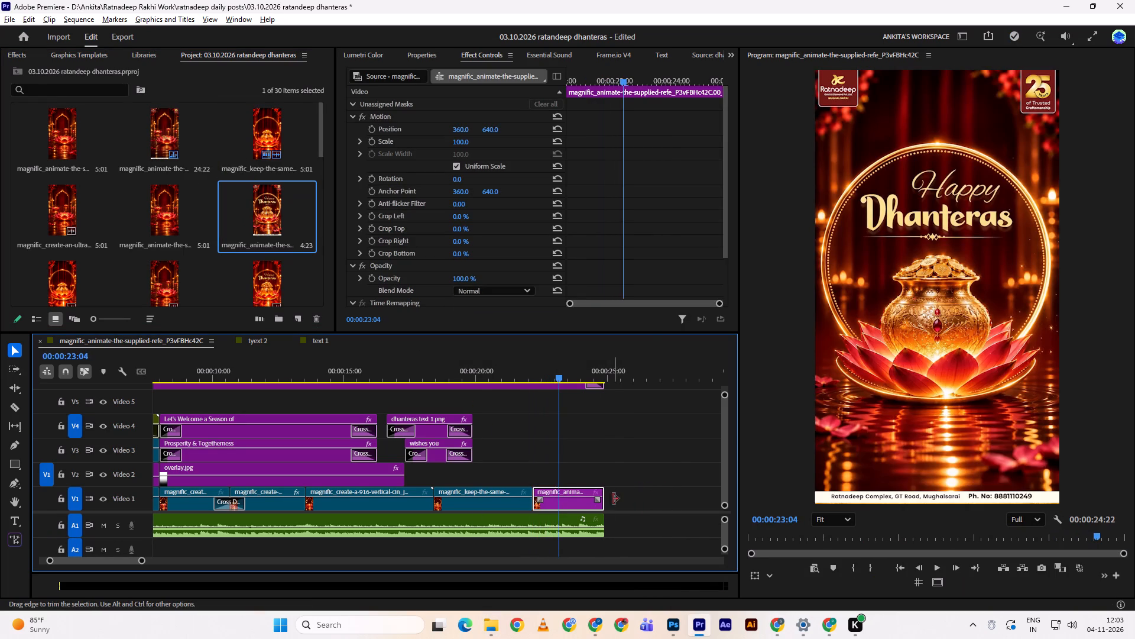
pyautogui.press('space')
pyautogui.press('space')
pyautogui.press('space')
pyautogui.press('space')
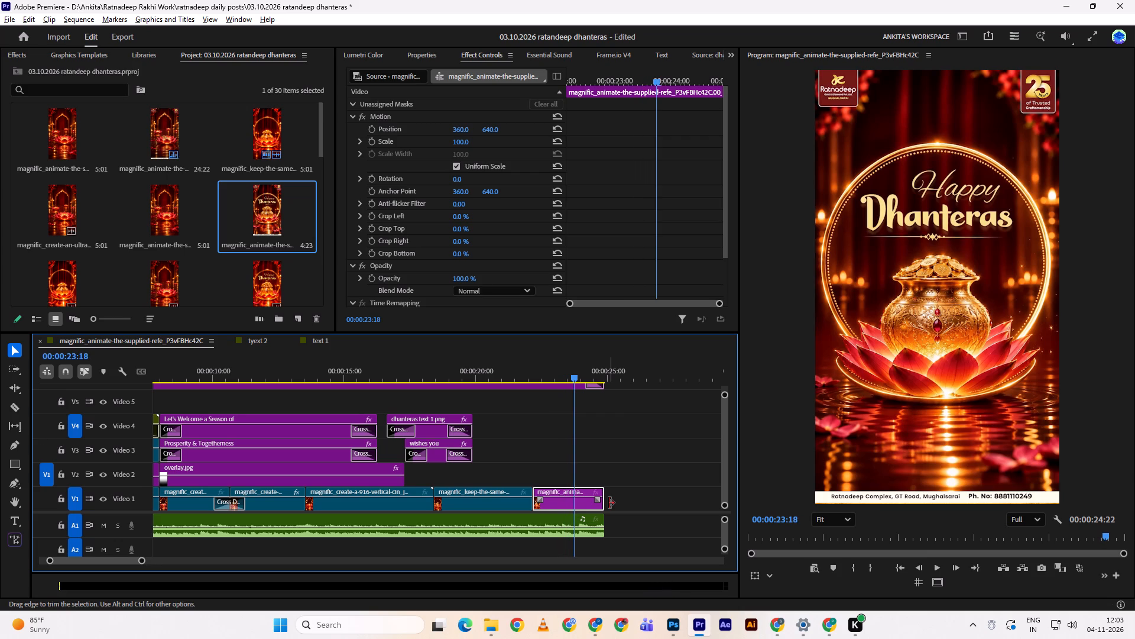
pyautogui.press('space')
pyautogui.press('space')
# Trim the ends of the still and the music together so both finish at 00:00:24:03.
pyautogui.click(609, 503)
pyautogui.moveTo(620, 500); pyautogui.dragTo(601, 532)
pyautogui.moveTo(614, 507); pyautogui.dragTo(592, 509)
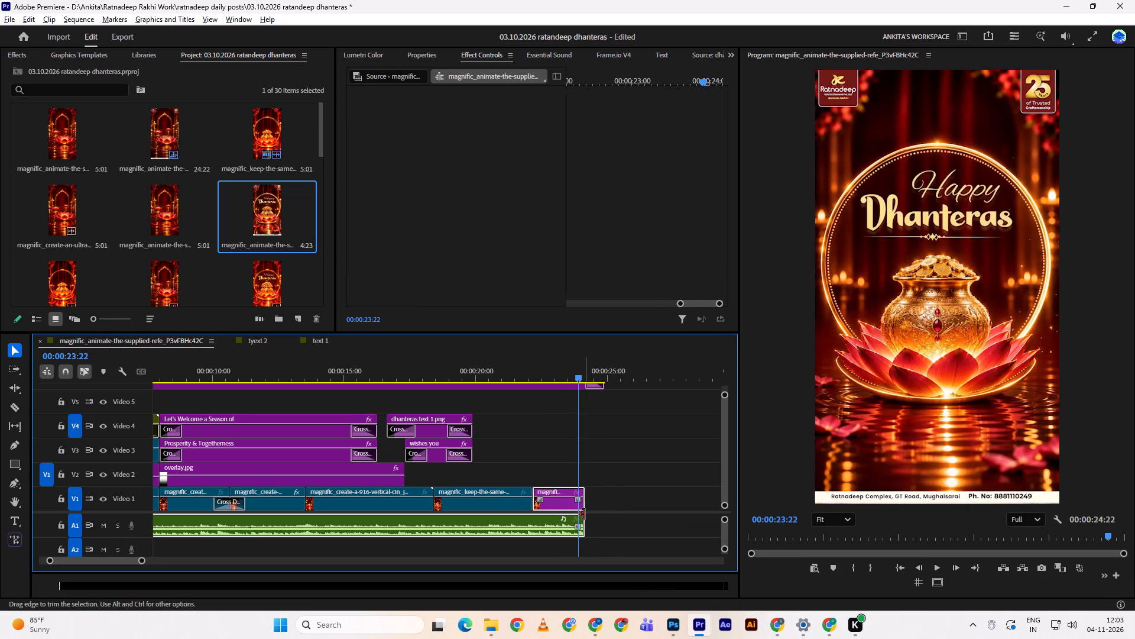
# Add a short fade-out to the end of the still and a longer fade-out to the end of the music.
pyautogui.moveTo(581, 499); pyautogui.dragTo(573, 501)
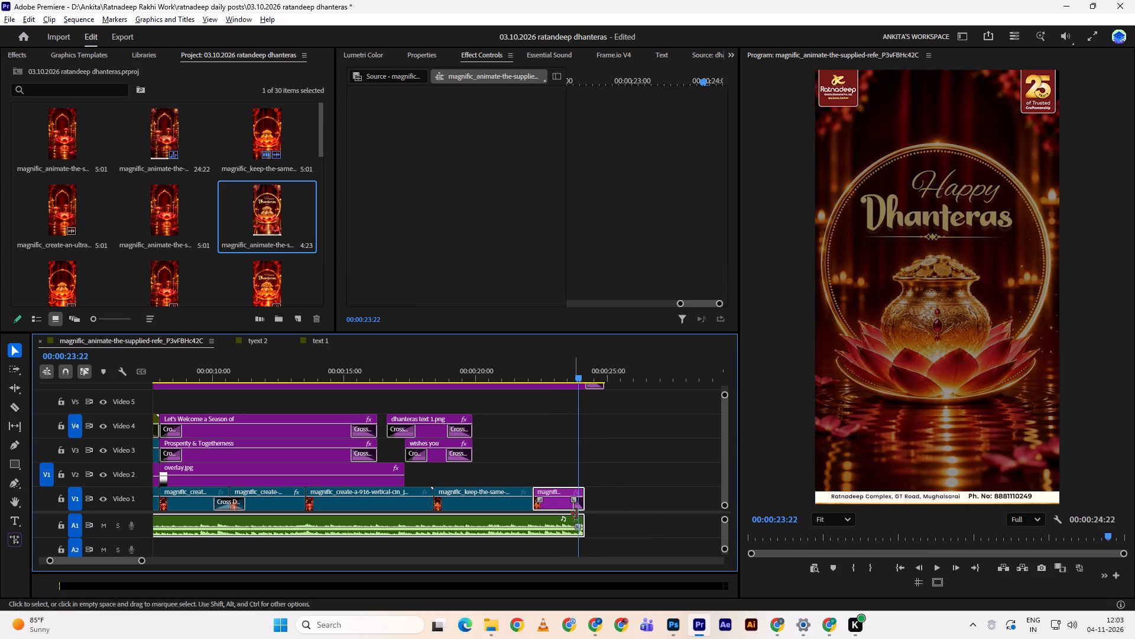
pyautogui.moveTo(578, 526); pyautogui.dragTo(570, 522)
pyautogui.moveTo(563, 370); pyautogui.dragTo(551, 369)
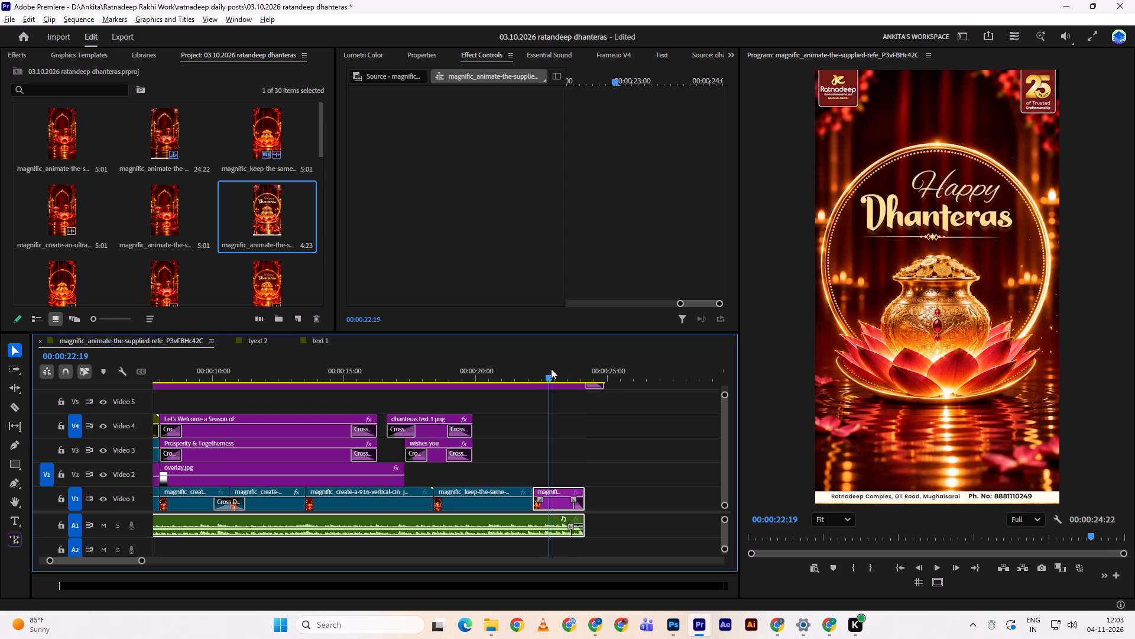
pyautogui.press('space')
pyautogui.press('space')
pyautogui.moveTo(569, 525); pyautogui.dragTo(560, 525)
pyautogui.press('space')
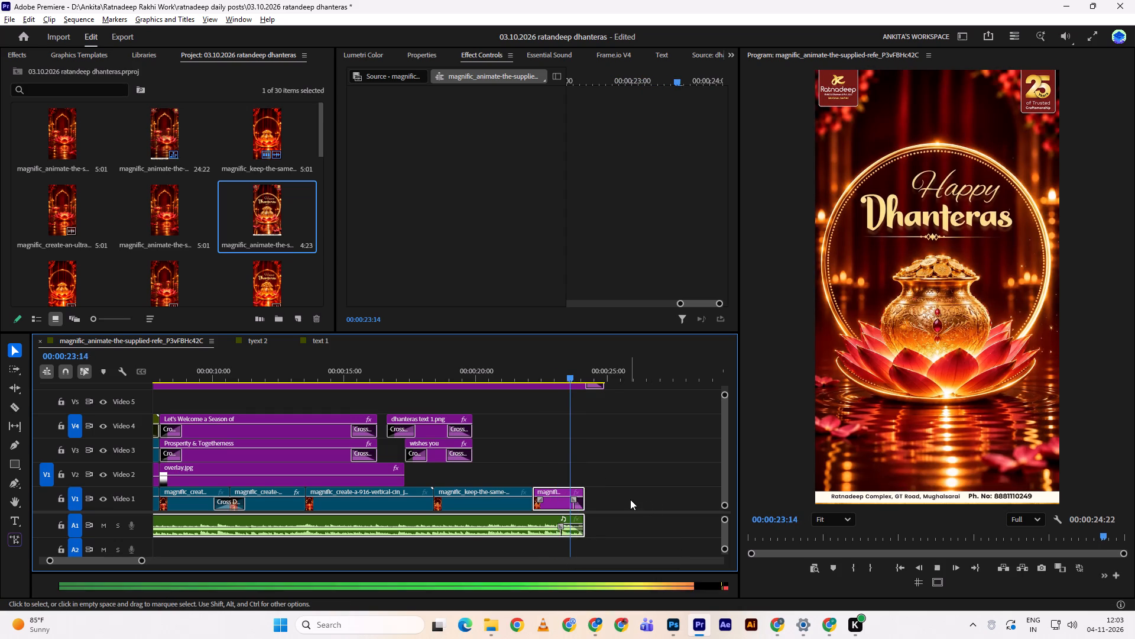
# Trim the ends of dhanteras text 1.png and "wishes you" back to about 00:00:19:18 and preview their exit into the greeting.
pyautogui.moveTo(576, 373); pyautogui.dragTo(521, 380)
pyautogui.press('space')
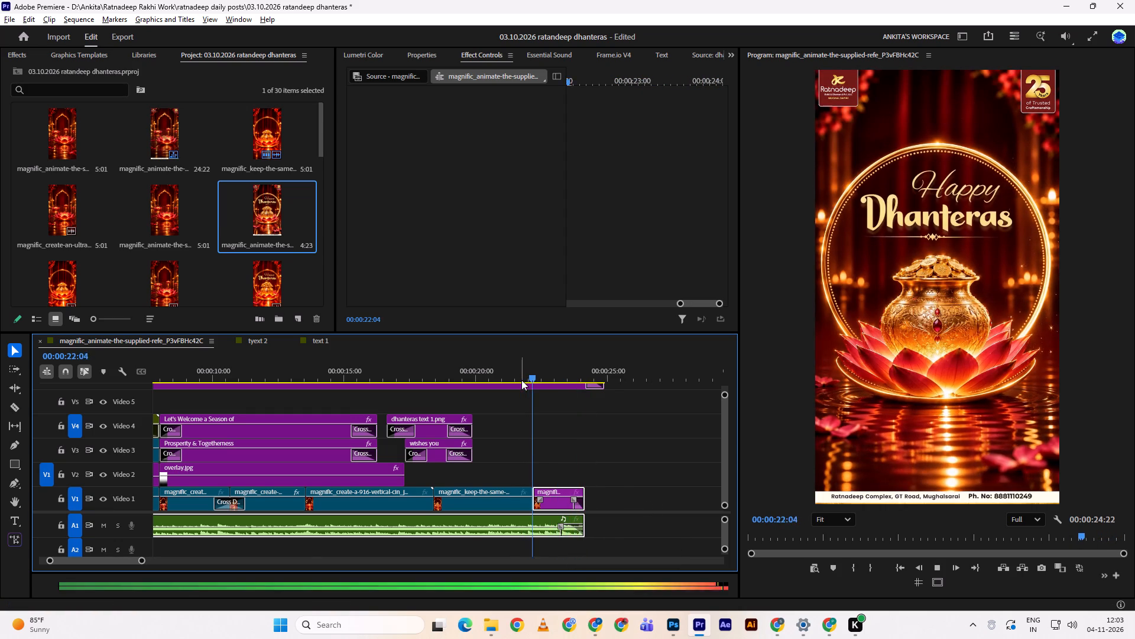
pyautogui.moveTo(529, 369); pyautogui.dragTo(472, 378)
pyautogui.moveTo(472, 378); pyautogui.dragTo(446, 377)
pyautogui.press('space')
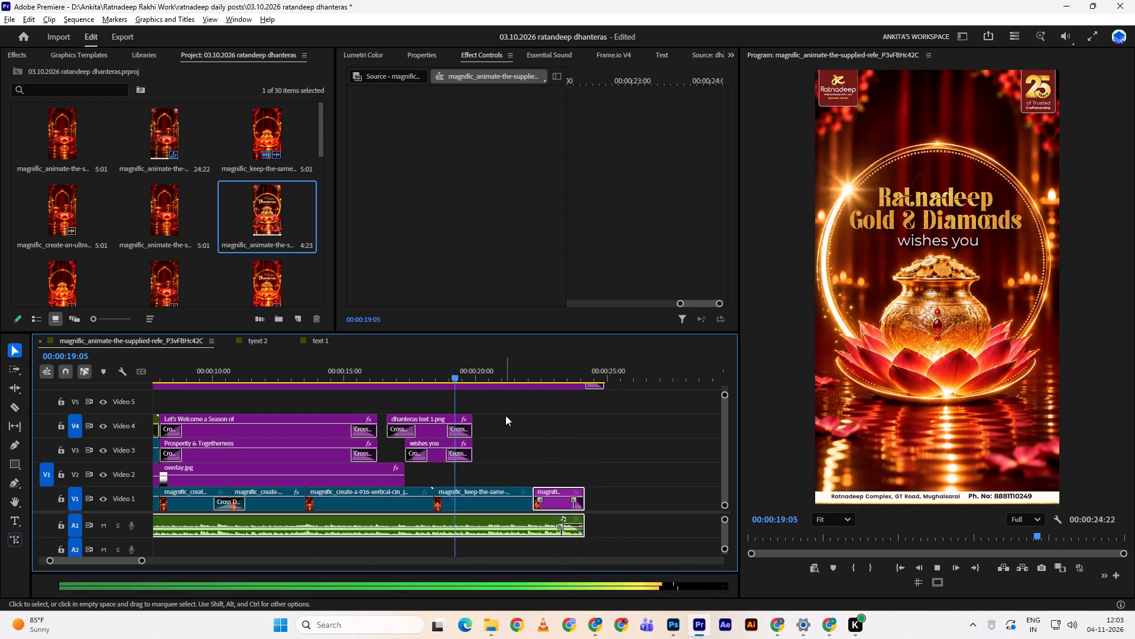
pyautogui.moveTo(476, 377); pyautogui.dragTo(450, 373)
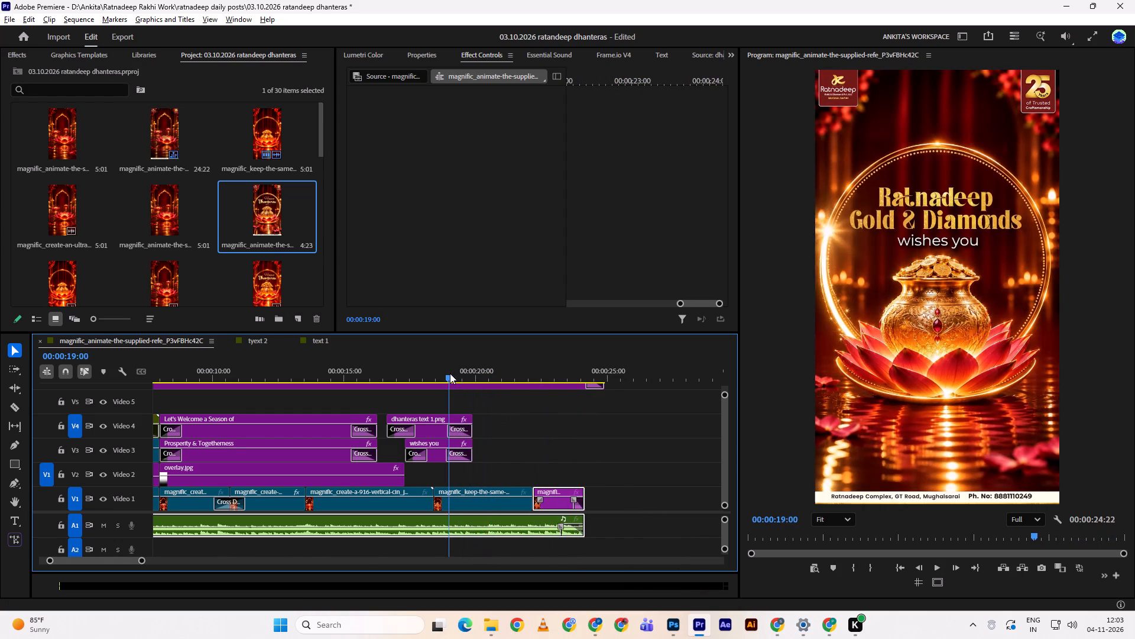
pyautogui.moveTo(450, 373); pyautogui.dragTo(470, 369)
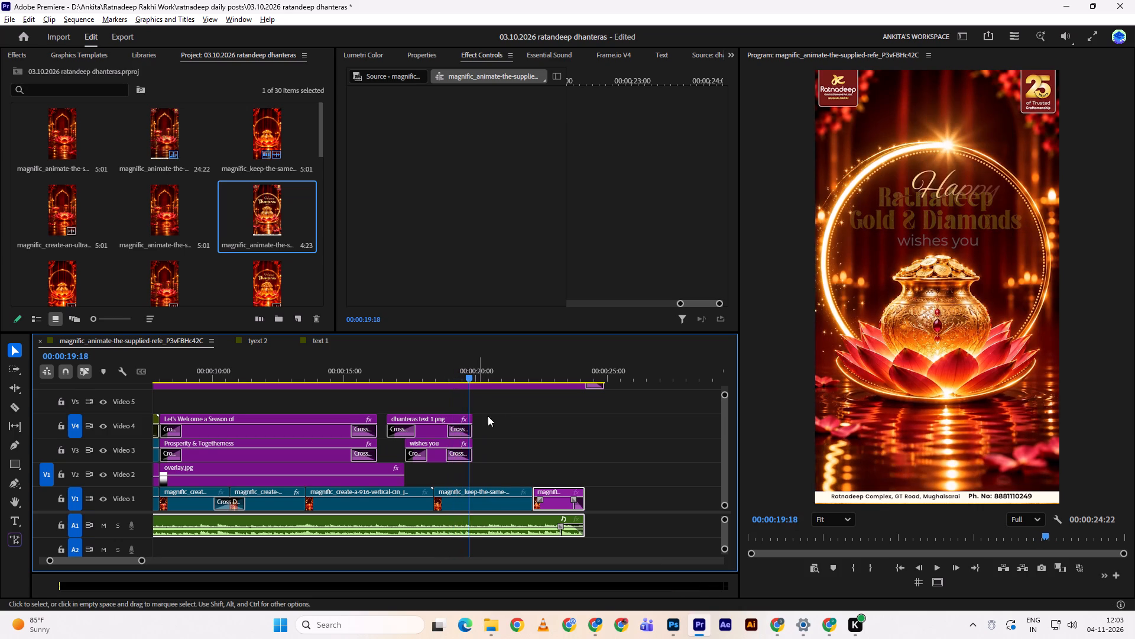
pyautogui.moveTo(491, 421); pyautogui.dragTo(468, 449)
pyautogui.moveTo(475, 439); pyautogui.dragTo(469, 435)
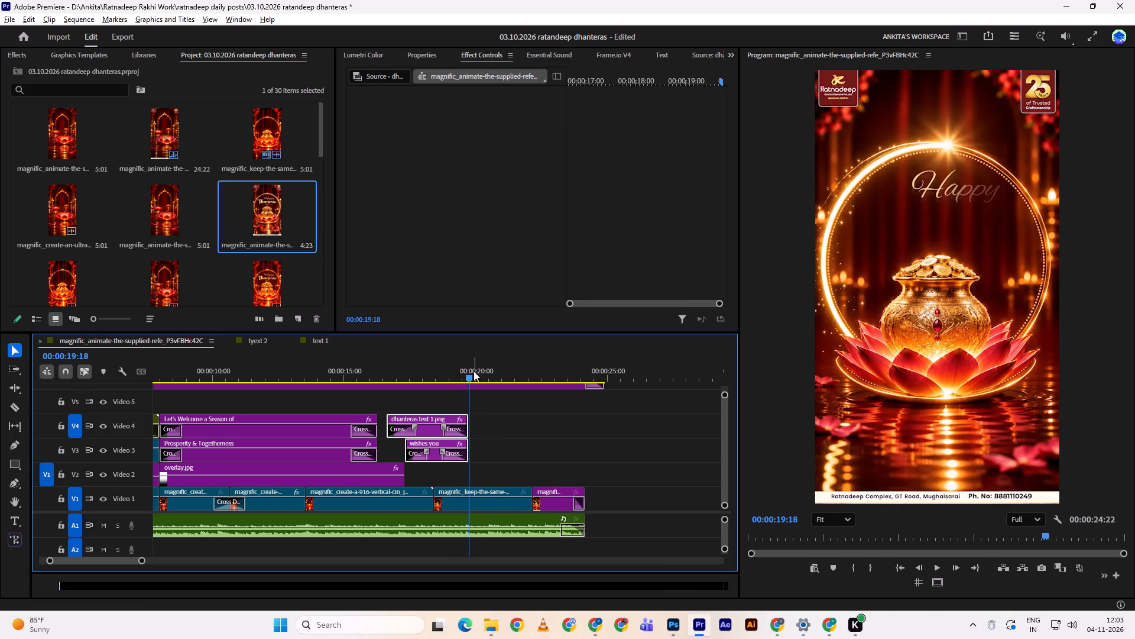
pyautogui.moveTo(470, 370); pyautogui.dragTo(450, 375)
pyautogui.click(450, 375)
pyautogui.press('space')
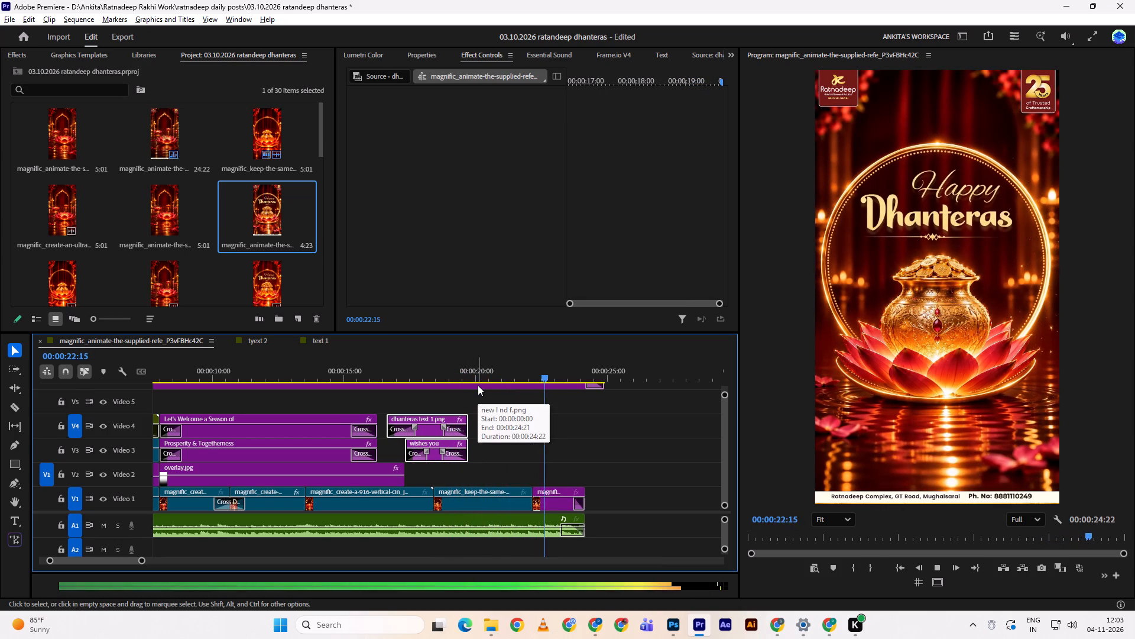
pyautogui.press('space')
# Animate the still's Scale from 100 at 00:00:22:04 to 103 at 00:00:24:03 and play the ending to check the zoom.
pyautogui.click(550, 504)
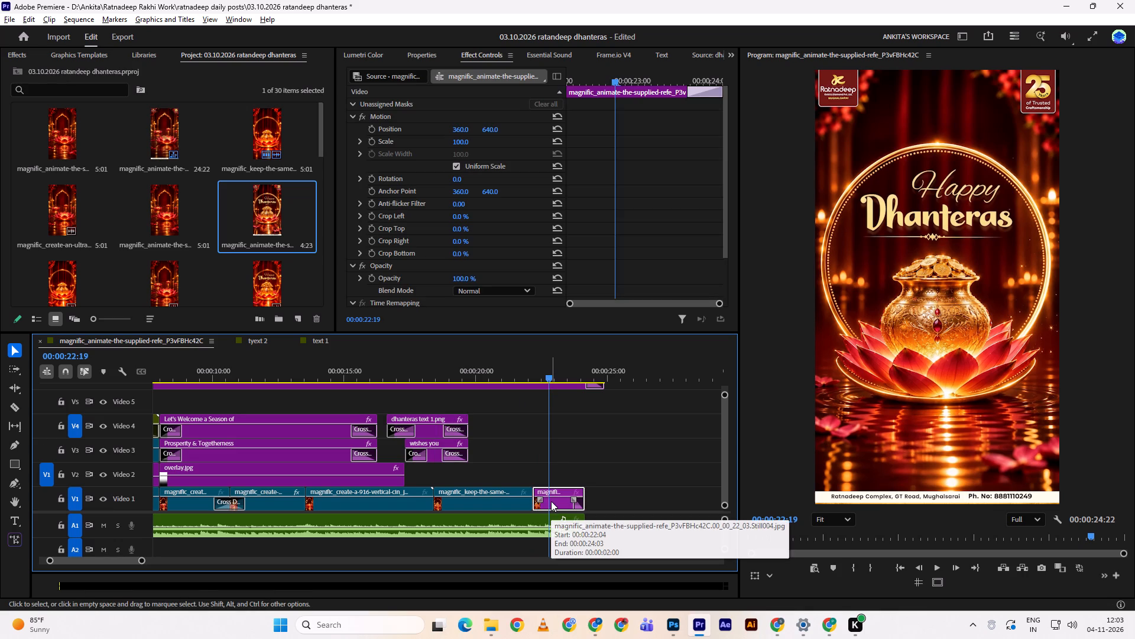
pyautogui.moveTo(466, 377); pyautogui.dragTo(445, 366)
pyautogui.press('space')
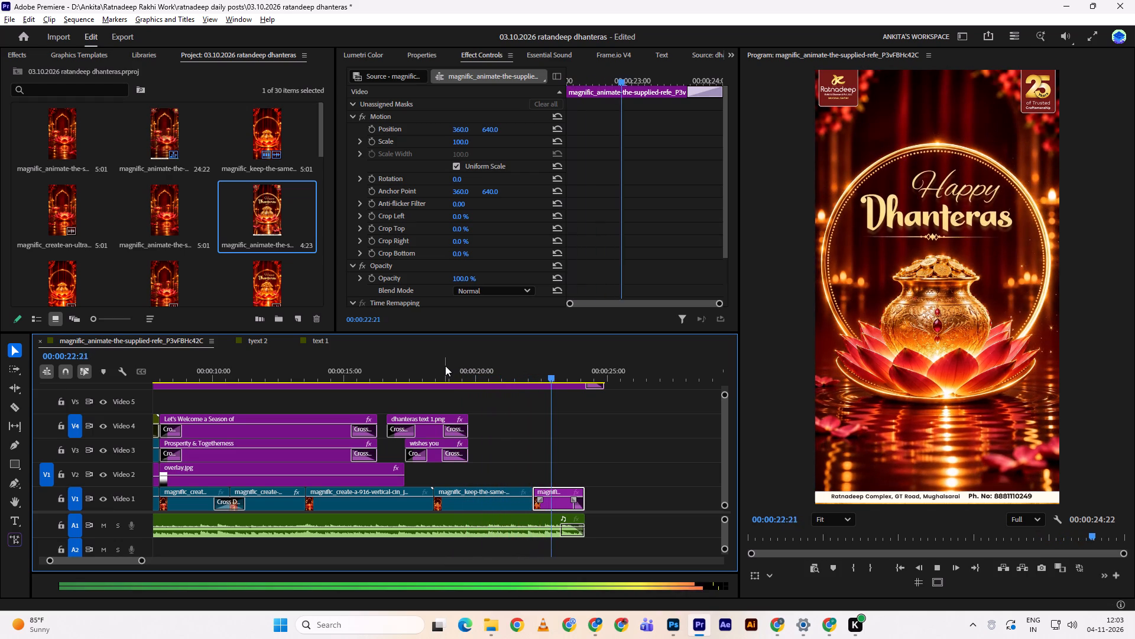
pyautogui.moveTo(524, 366); pyautogui.dragTo(523, 367)
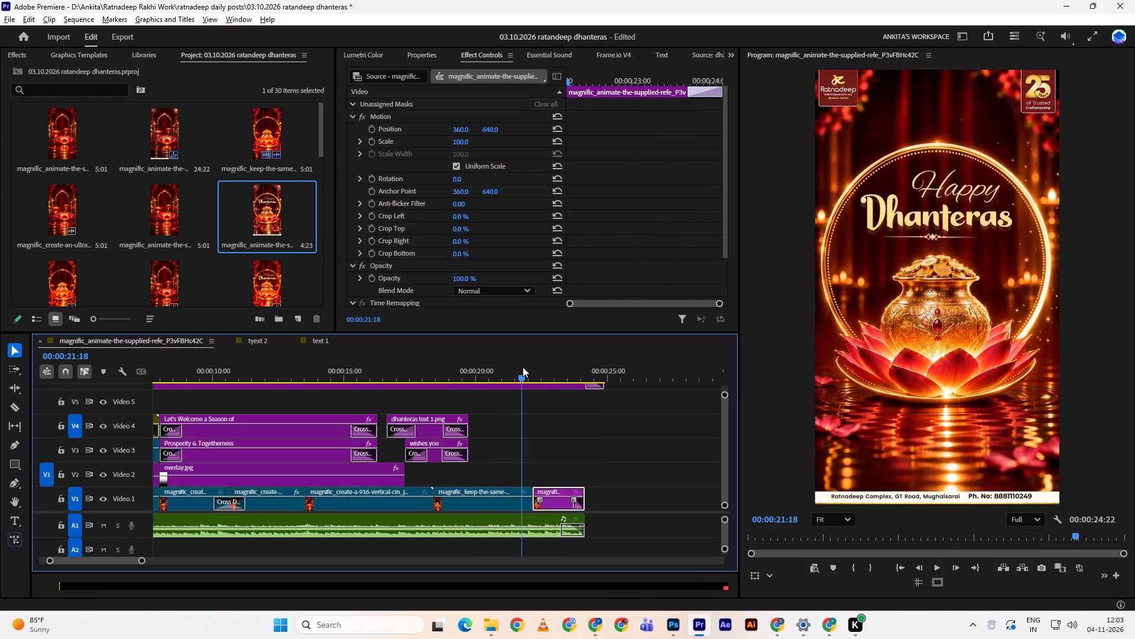
pyautogui.moveTo(523, 367); pyautogui.dragTo(530, 371)
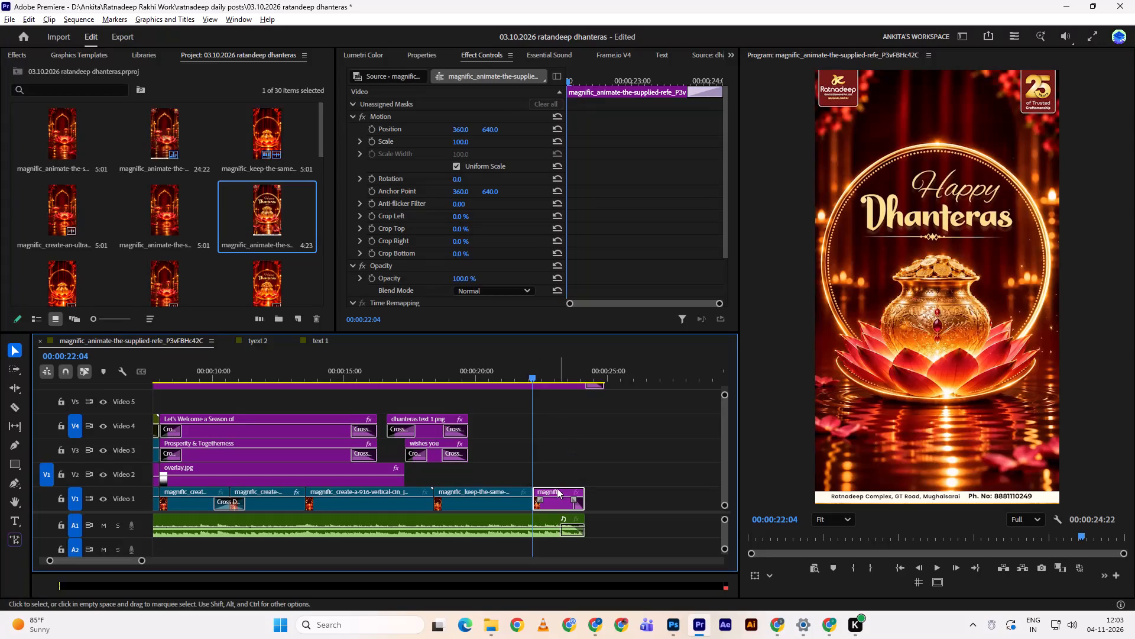
pyautogui.click(370, 141)
pyautogui.moveTo(594, 79); pyautogui.dragTo(888, 77)
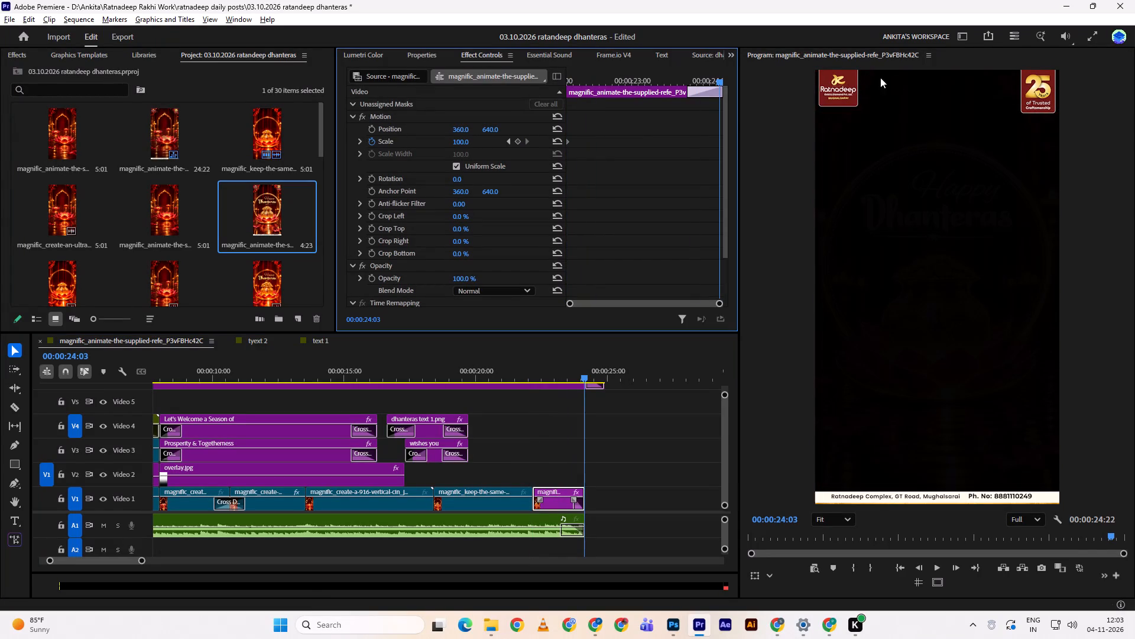
pyautogui.click(469, 140)
pyautogui.moveTo(543, 346); pyautogui.dragTo(526, 356)
pyautogui.moveTo(526, 366); pyautogui.dragTo(518, 366)
pyautogui.press('space')
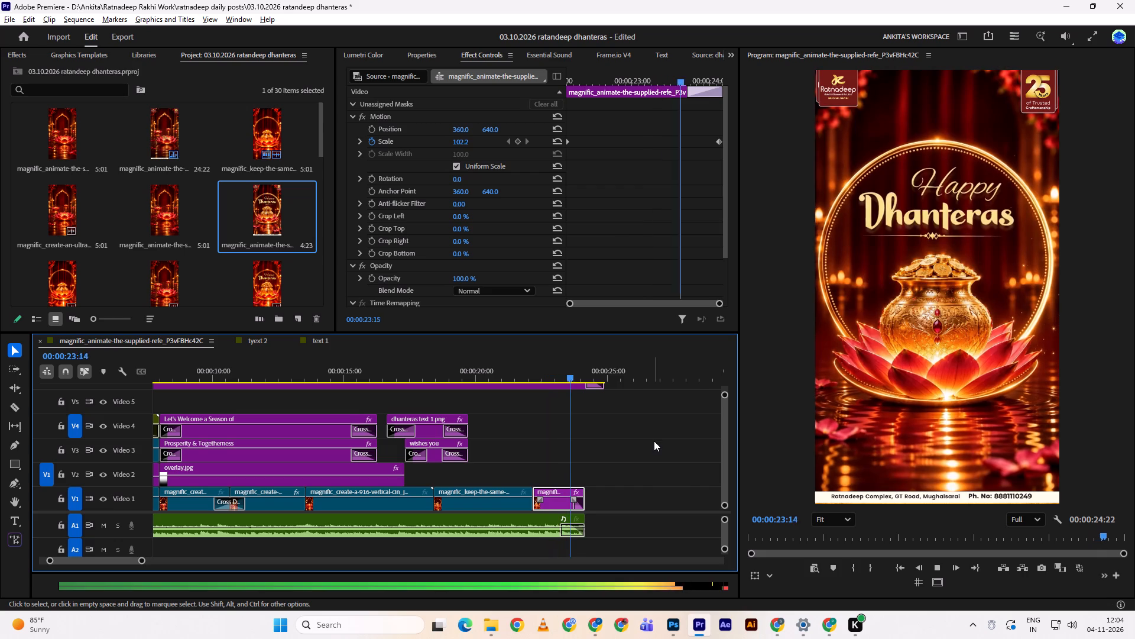
pyautogui.click(589, 373)
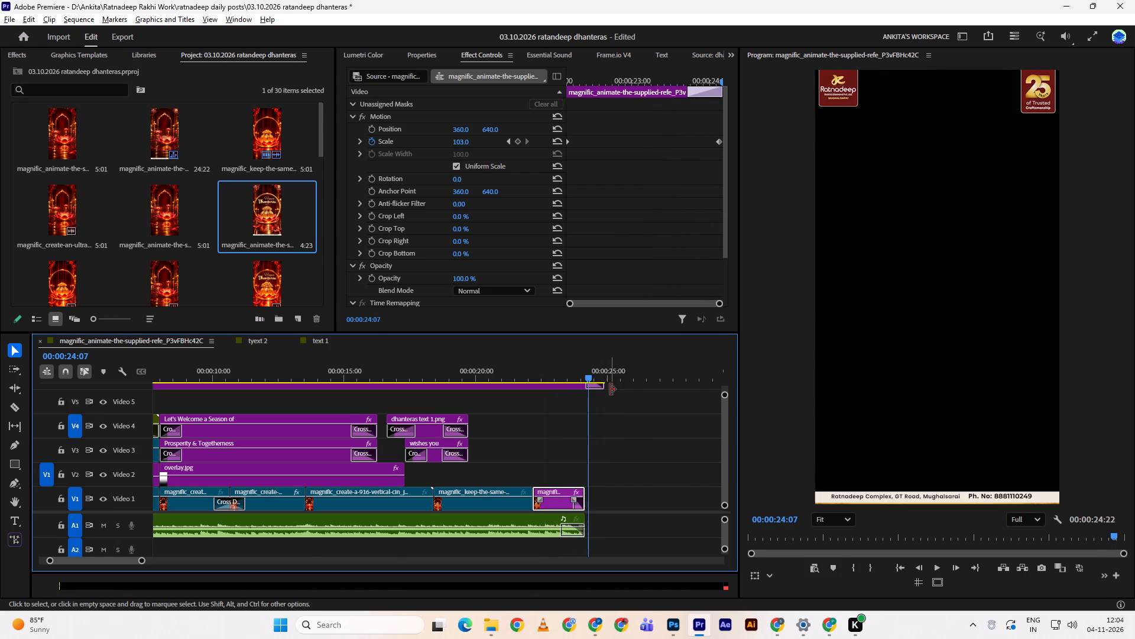
# Trim the end of the logo and address frame on the uppermost video track back to 00:00:24:04, level with the still.
pyautogui.moveTo(608, 388); pyautogui.dragTo(587, 386)
# Play the video from the start, pausing around the exit of the "Let's Welcome a Season of Prosperity & Togetherness" titles to check their timing.
pyautogui.moveTo(583, 370); pyautogui.dragTo(527, 372)
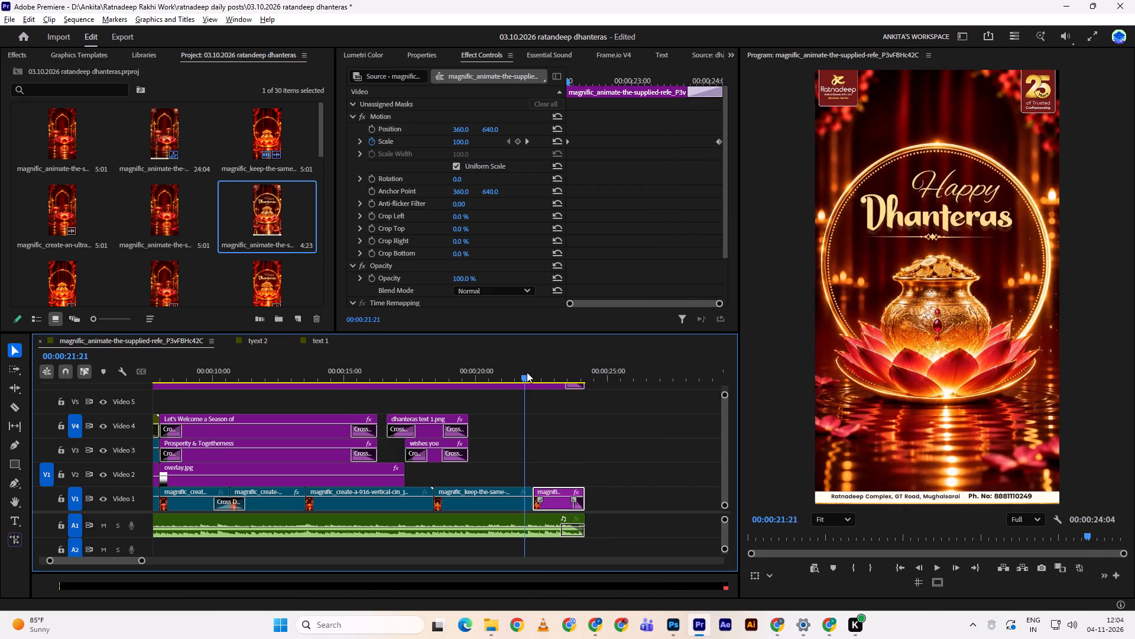
pyautogui.moveTo(527, 372); pyautogui.dragTo(114, 388)
pyautogui.keyDown('alt'); pyautogui.scroll(-2, 378, 442); pyautogui.keyUp('alt')
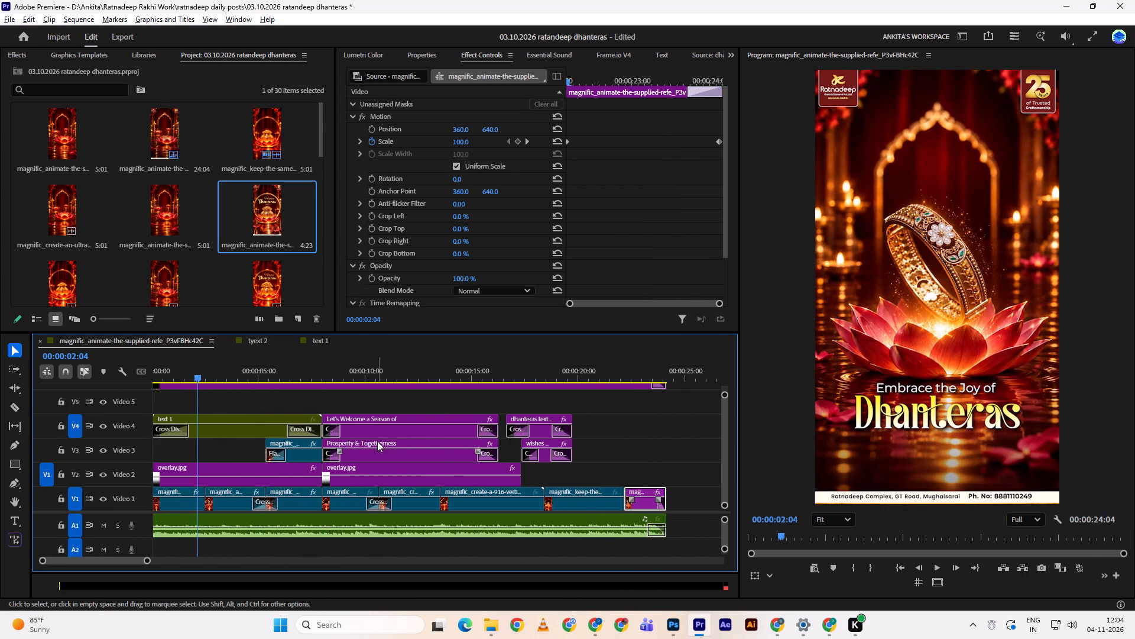
pyautogui.moveTo(170, 369); pyautogui.dragTo(106, 365)
pyautogui.press('space')
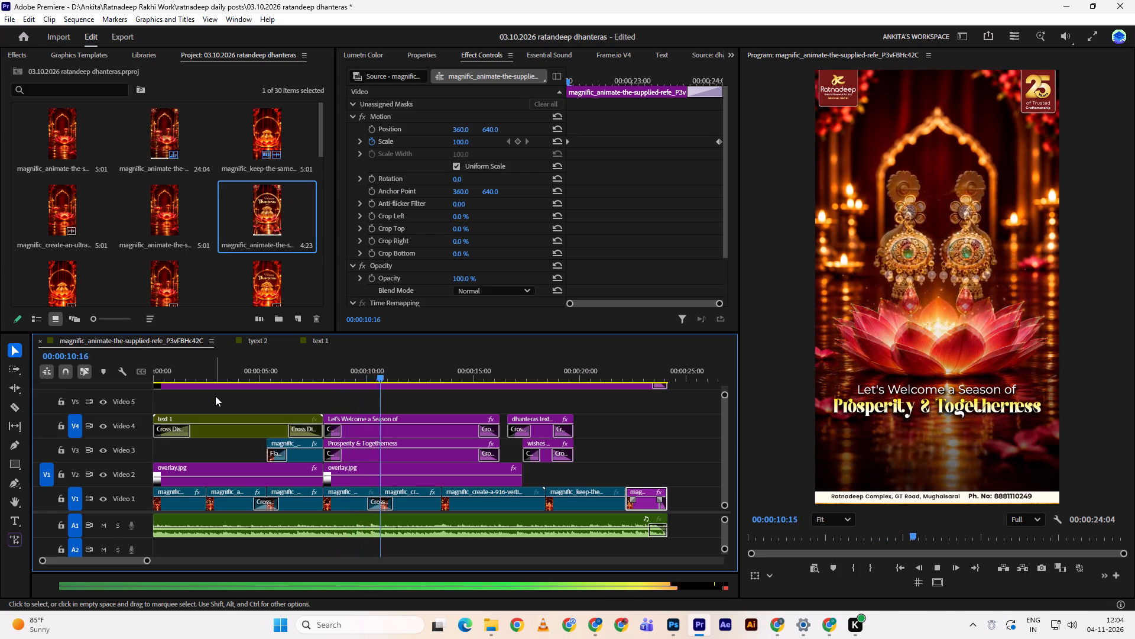
pyautogui.scroll(-2, 215, 396)
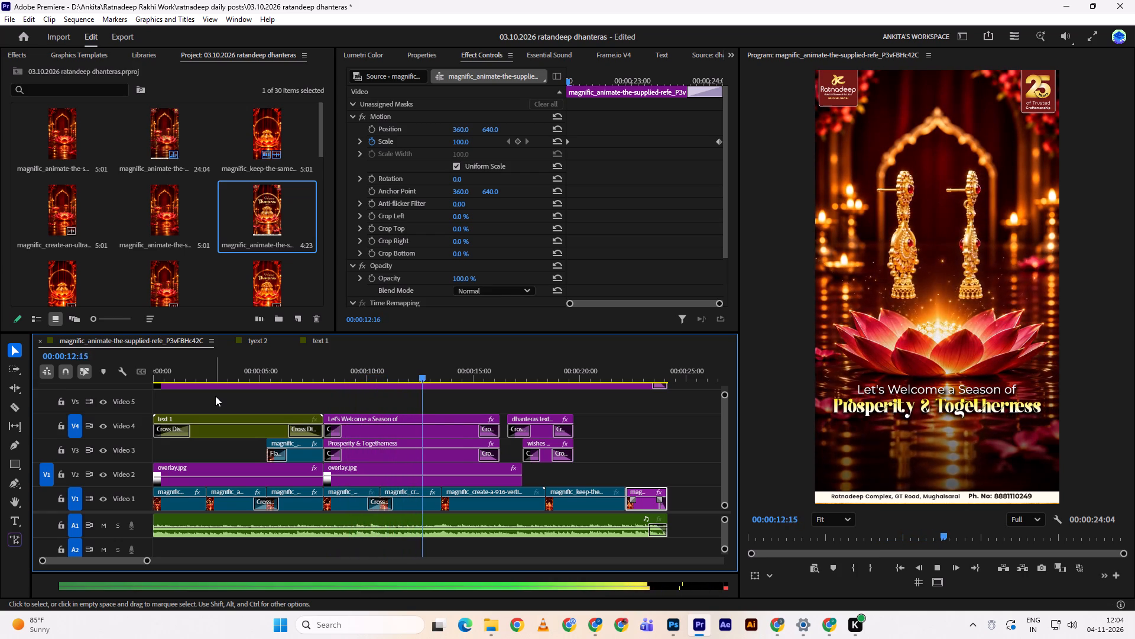
pyautogui.scroll(-2, 215, 396)
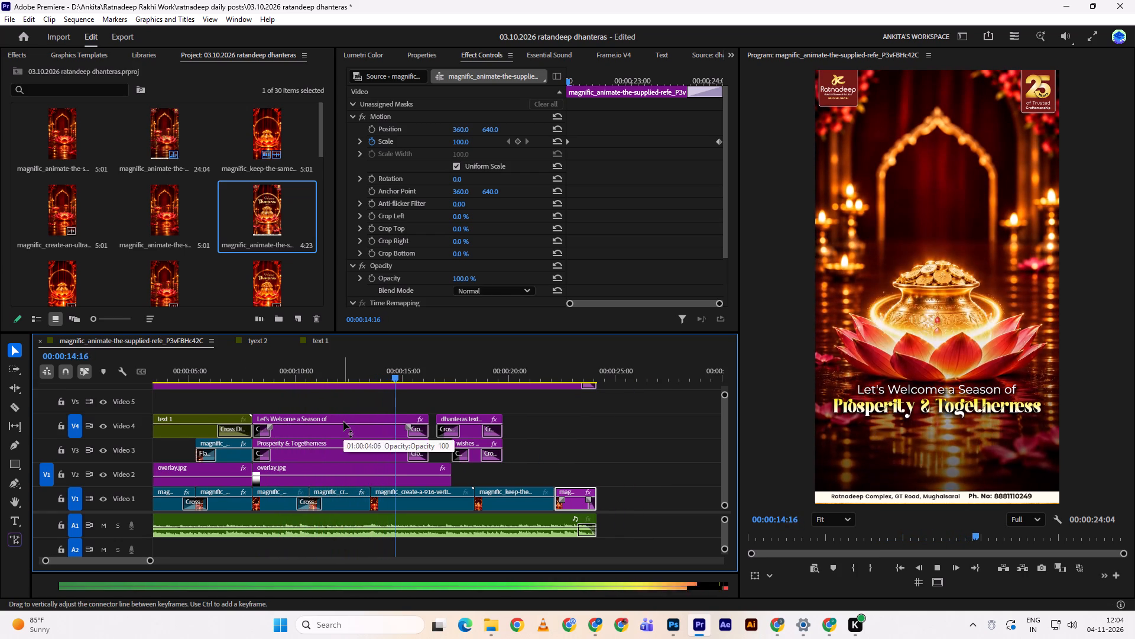
pyautogui.press('space')
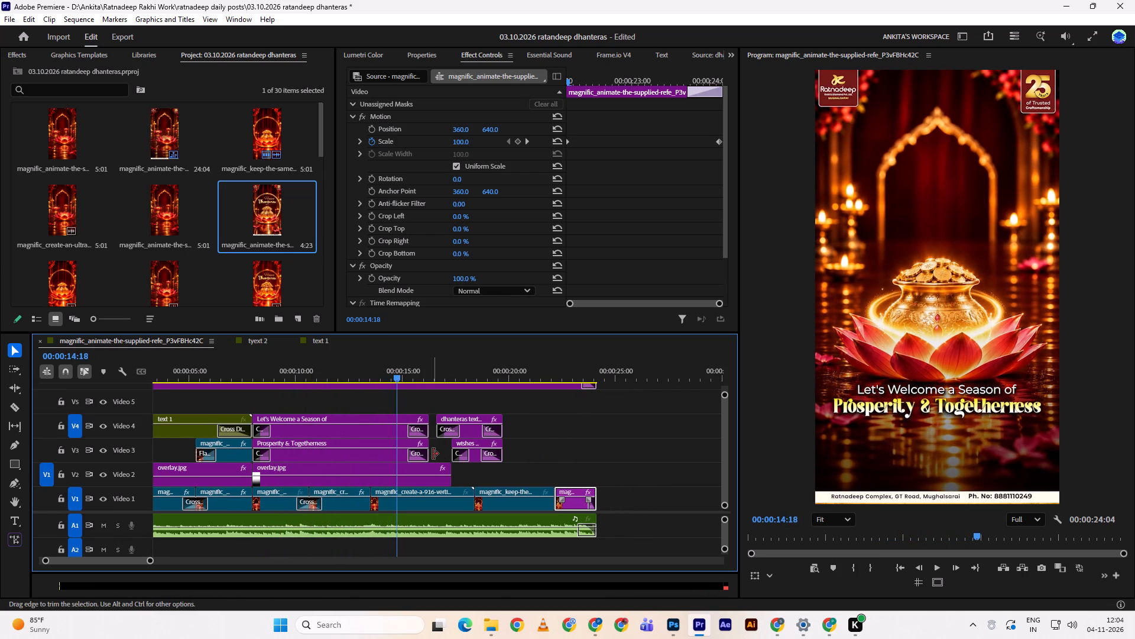
pyautogui.press('space')
pyautogui.press('space')
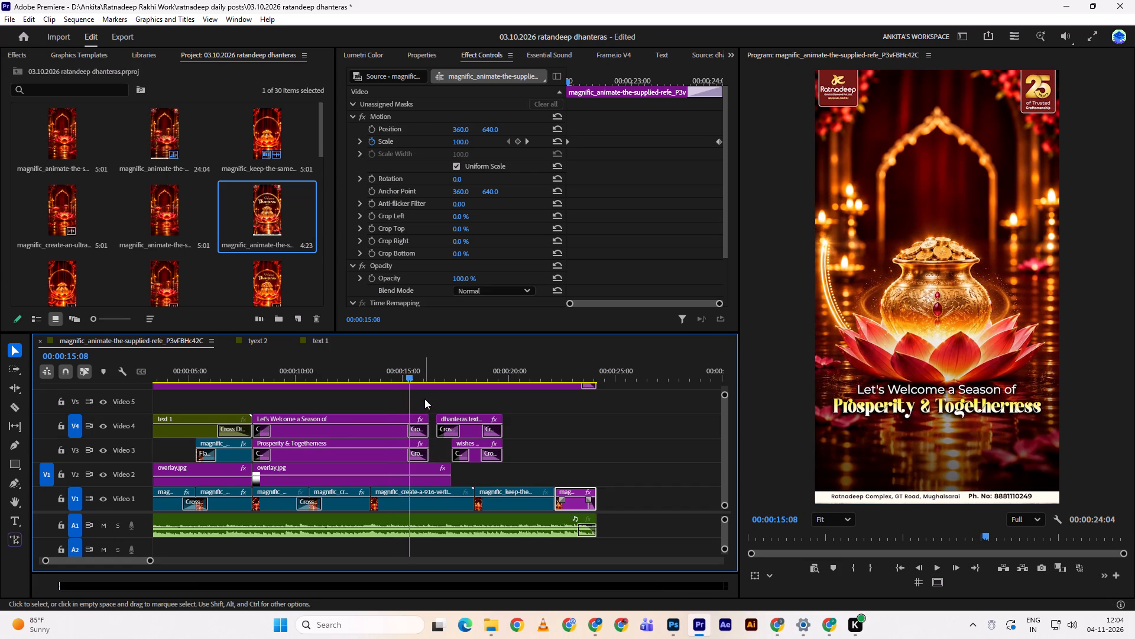
pyautogui.press('space')
pyautogui.press('space')
pyautogui.press('space')
pyautogui.press('space')
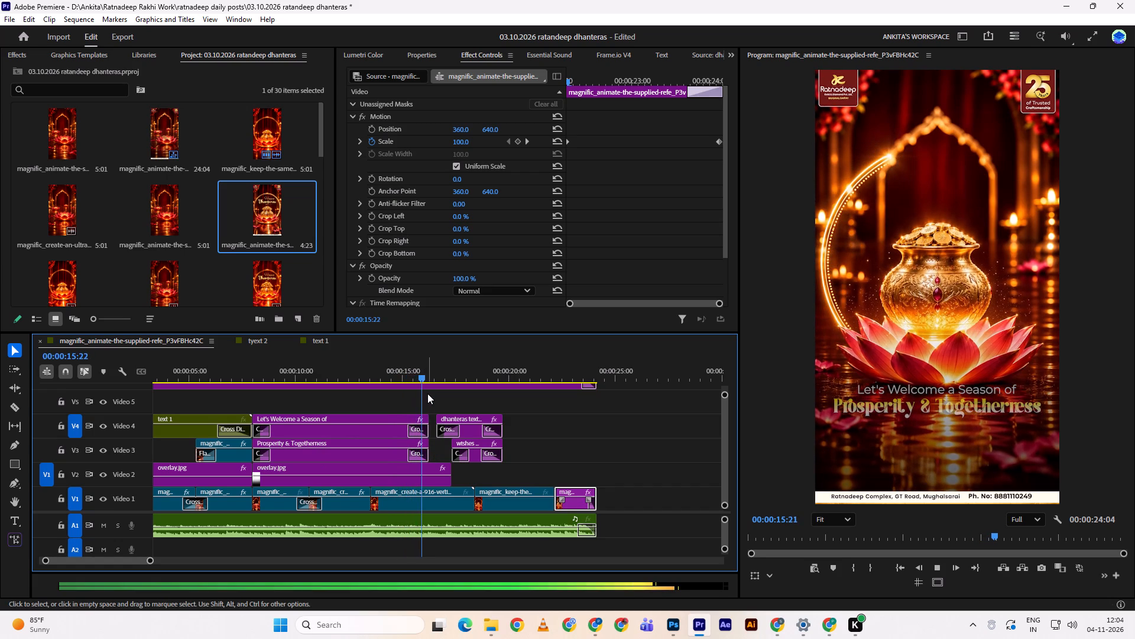
pyautogui.press('space')
pyautogui.press('space')
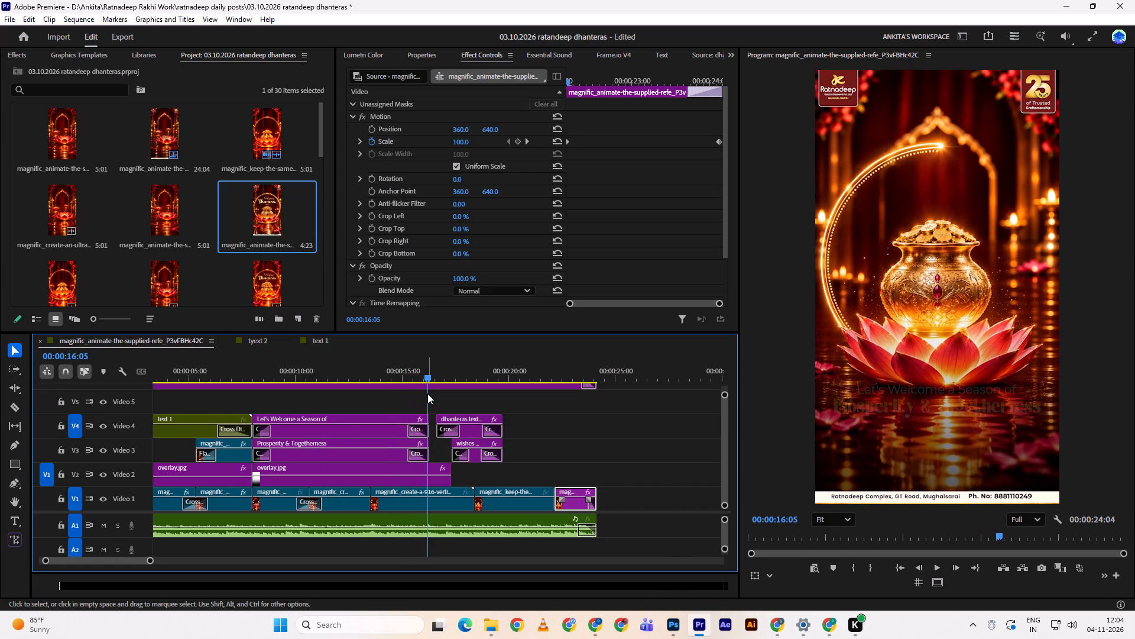
pyautogui.press('space')
# Replay the ending from about 00:00:15 and from 00:00:18:23 to check the change from "wishes you" to the "Happy Dhanteras" greeting.
pyautogui.moveTo(429, 375); pyautogui.dragTo(408, 370)
pyautogui.press('space')
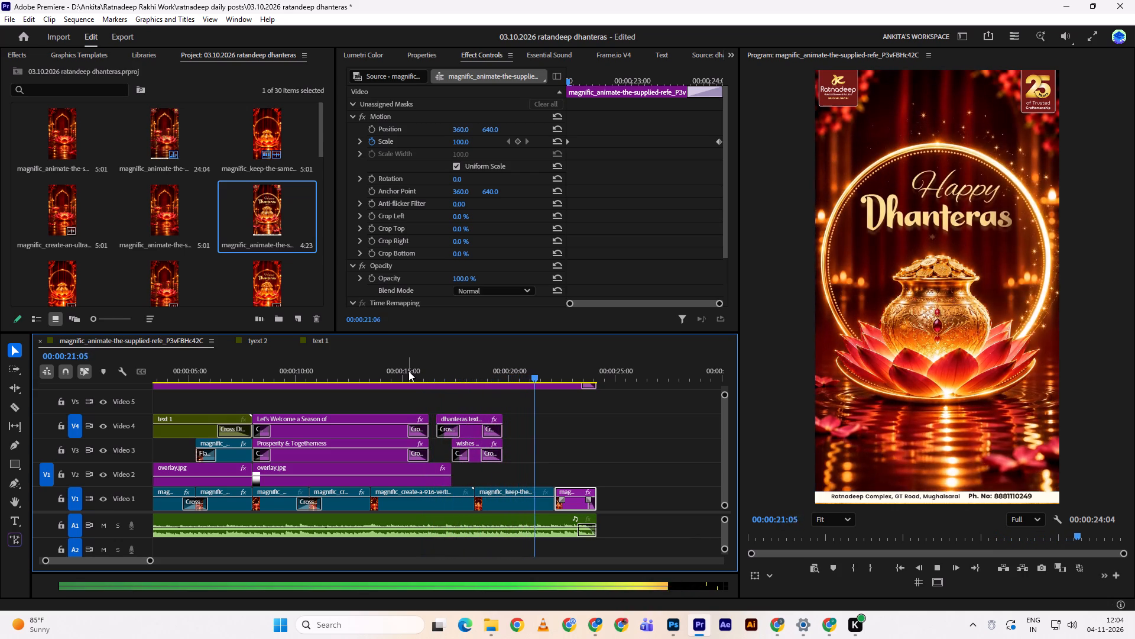
pyautogui.press('space')
pyautogui.moveTo(508, 367); pyautogui.dragTo(491, 364)
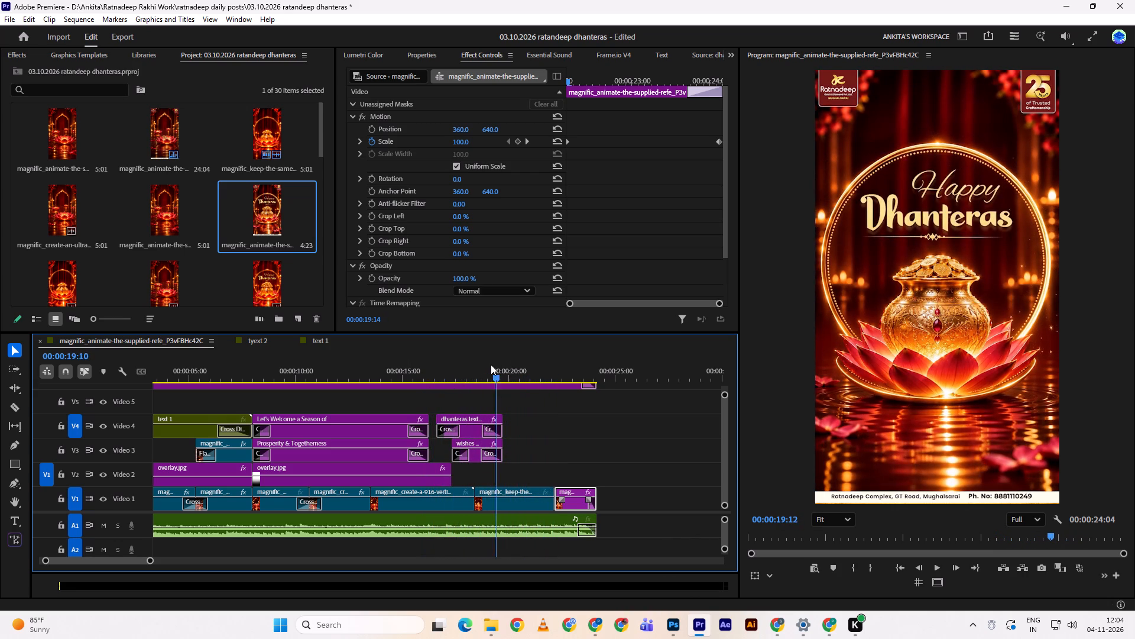
pyautogui.moveTo(491, 364); pyautogui.dragTo(488, 365)
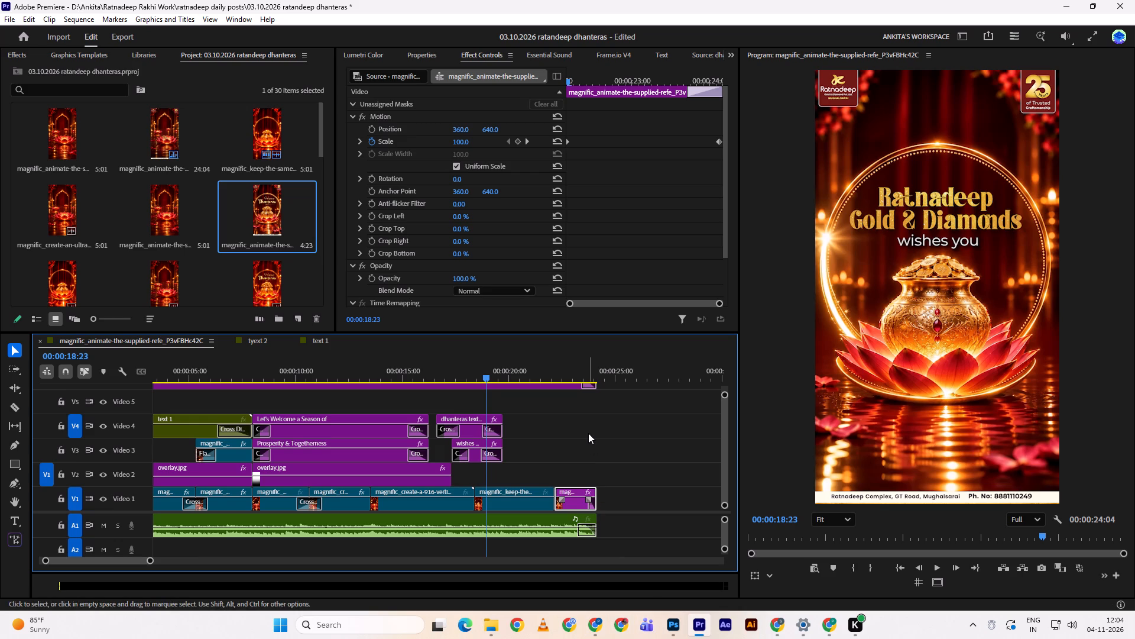
pyautogui.press('space')
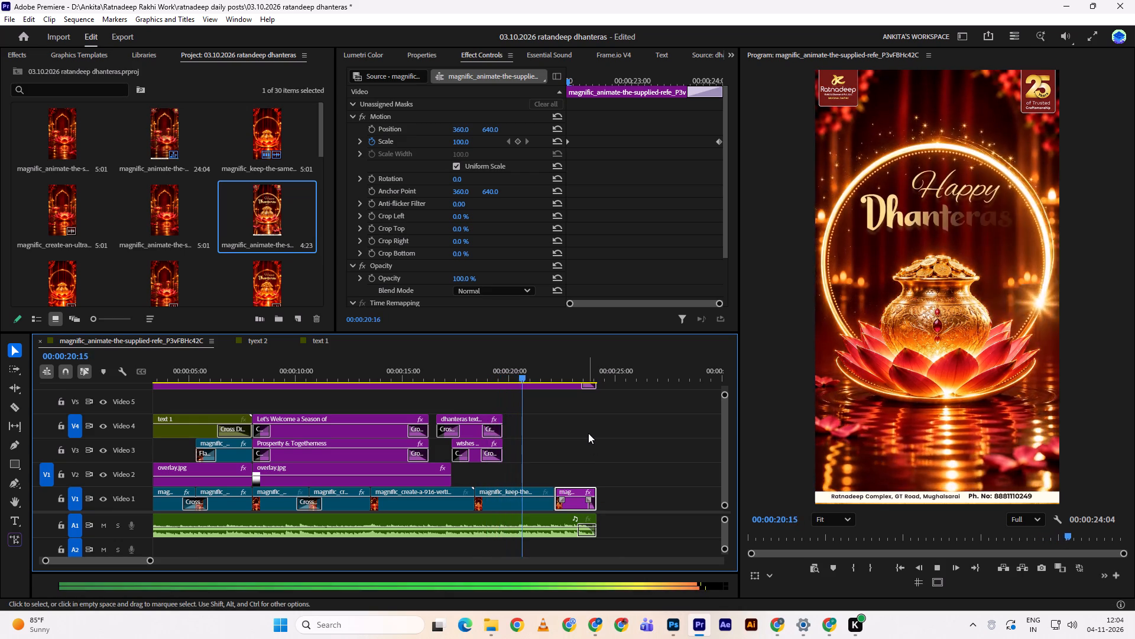
pyautogui.click(588, 433)
pyautogui.press('space')
# Delete only the audio of the "Happy Dhanteras" clip from audio track 3, keeping its video, with linked selection turned off.
pyautogui.scroll(-6, 588, 433)
pyautogui.keyDown('alt'); pyautogui.scroll(-5, 549, 456); pyautogui.keyUp('alt')
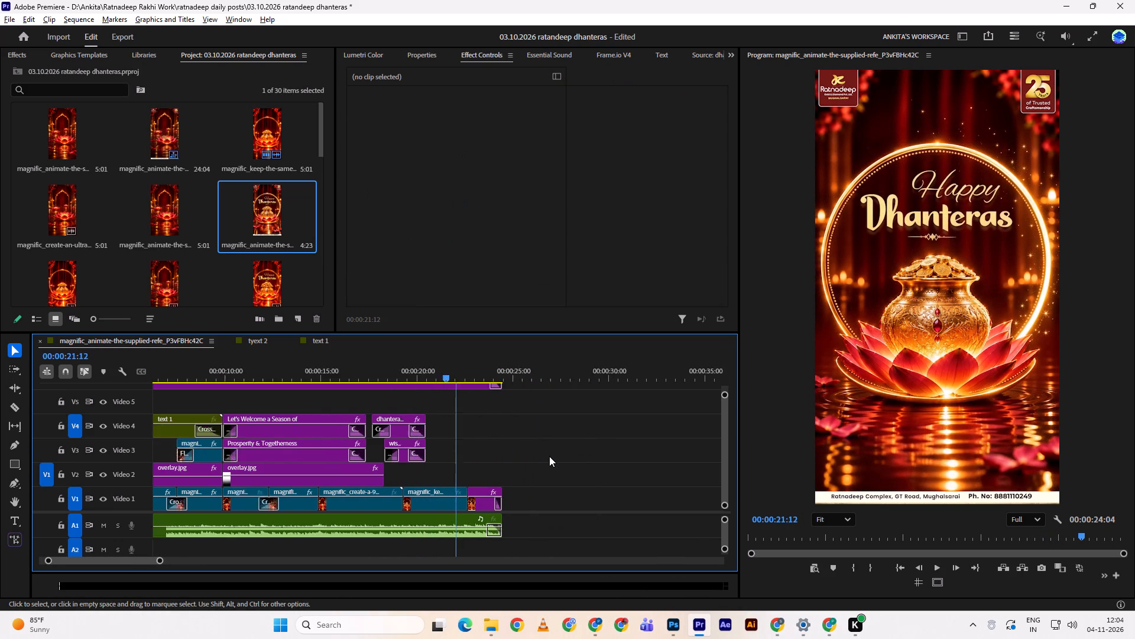
pyautogui.scroll(11, 549, 456)
pyautogui.moveTo(129, 512); pyautogui.dragTo(150, 422)
pyautogui.click(390, 477)
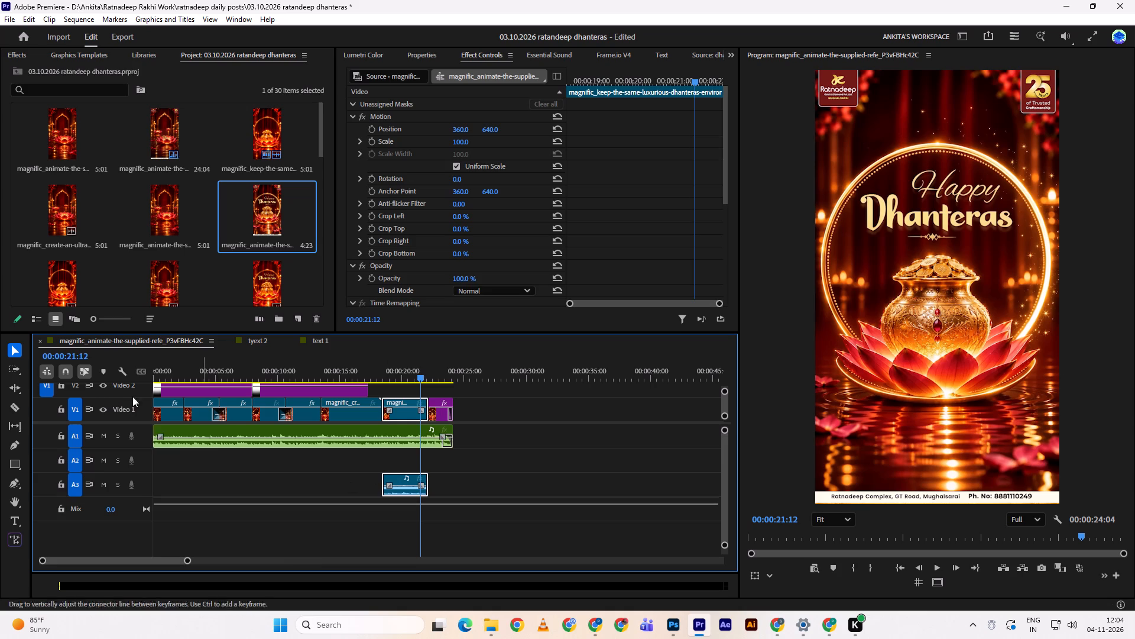
pyautogui.click(82, 368)
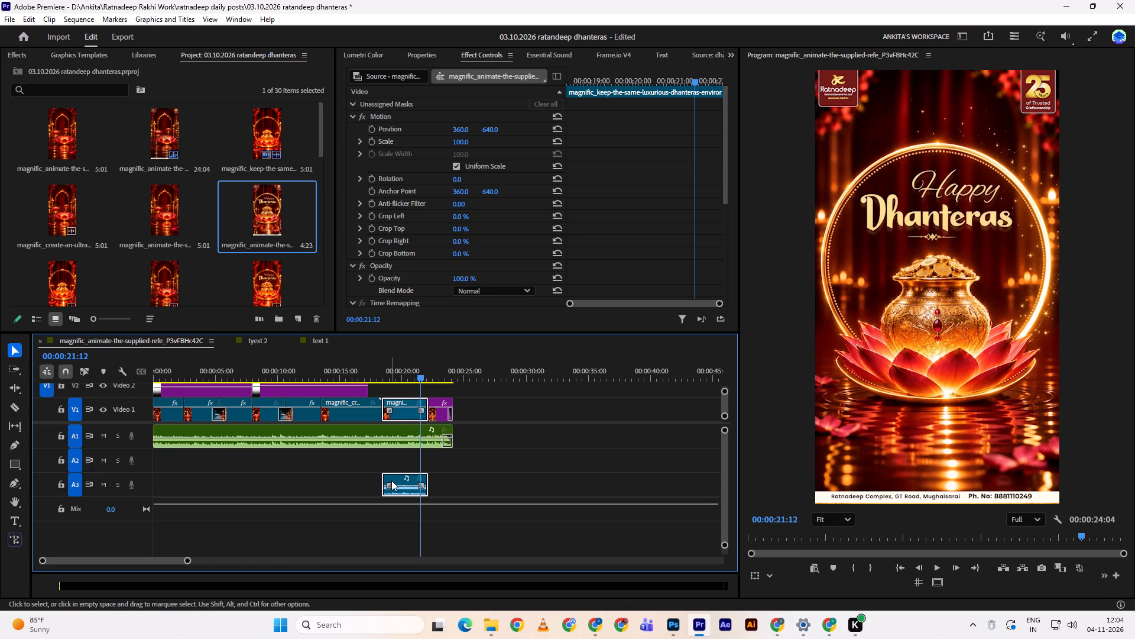
pyautogui.click(391, 480)
pyautogui.click(391, 480)
pyautogui.click(391, 480)
pyautogui.click(462, 476)
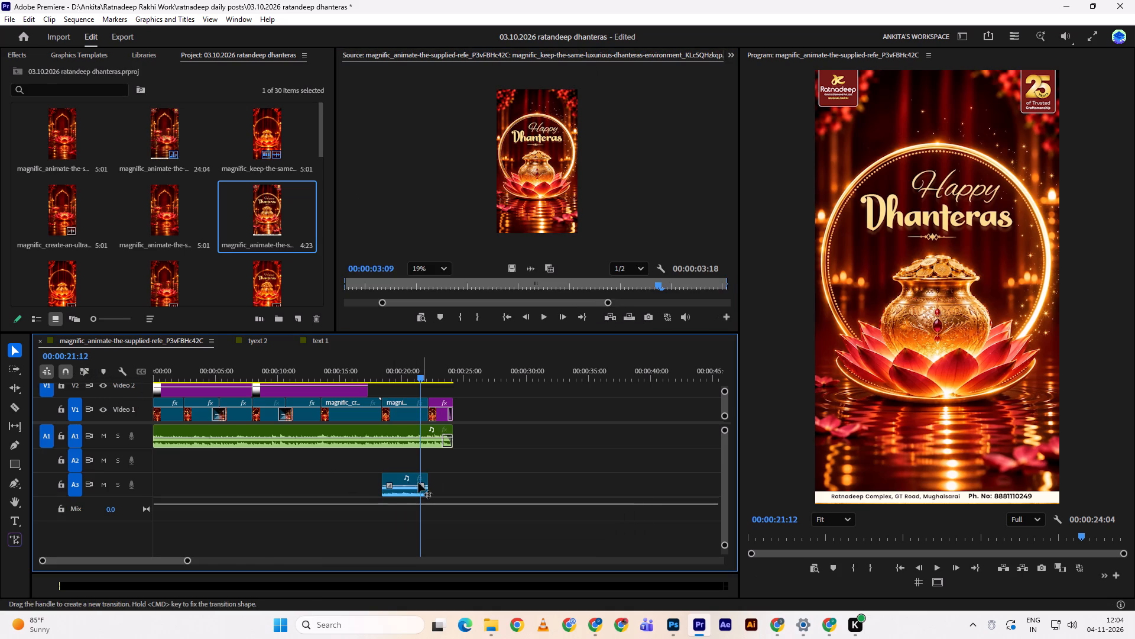
pyautogui.click(397, 480)
pyautogui.press('d')
pyautogui.moveTo(374, 348); pyautogui.dragTo(344, 359)
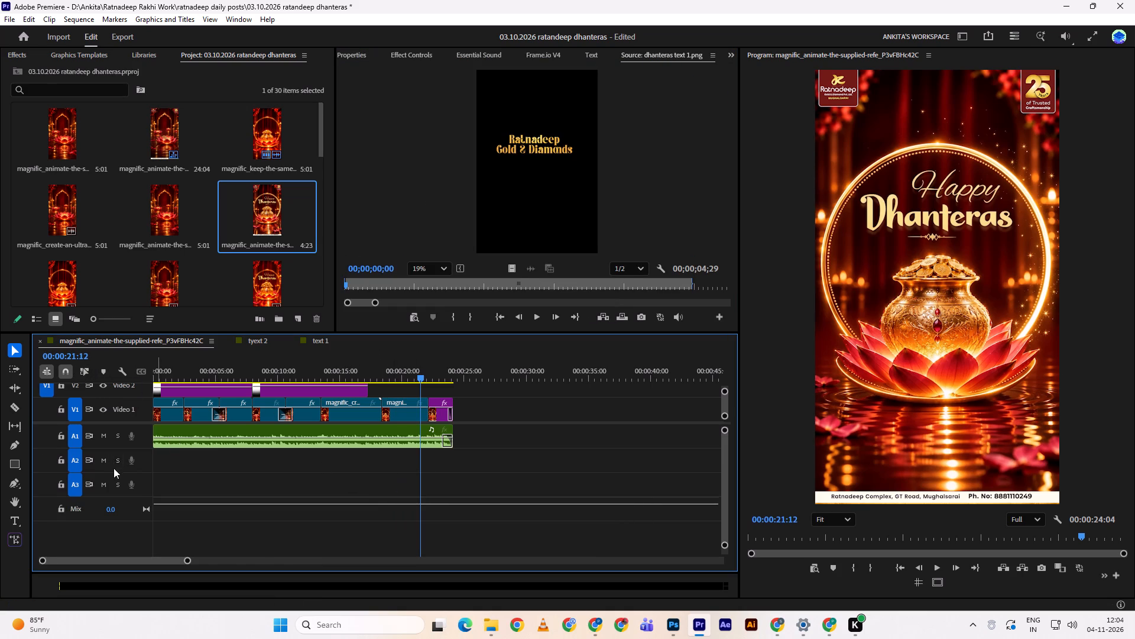
# Replay the ending and the full video from the start as a final check, saving the project.
pyautogui.moveTo(121, 423); pyautogui.dragTo(135, 504)
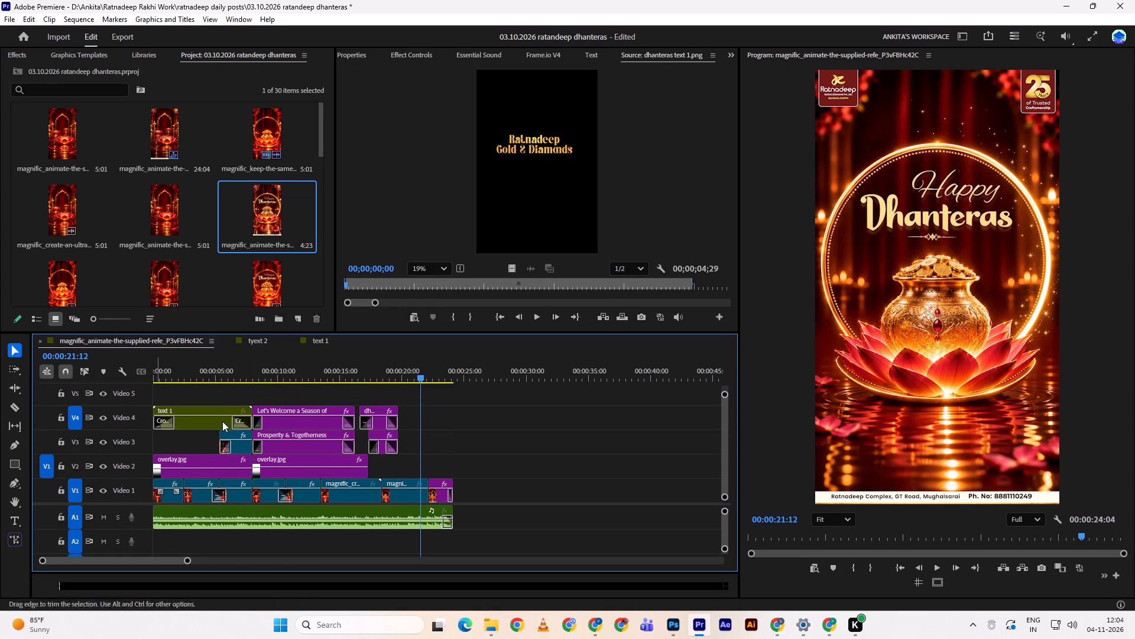
pyautogui.moveTo(396, 376); pyautogui.dragTo(367, 390)
pyautogui.press('space')
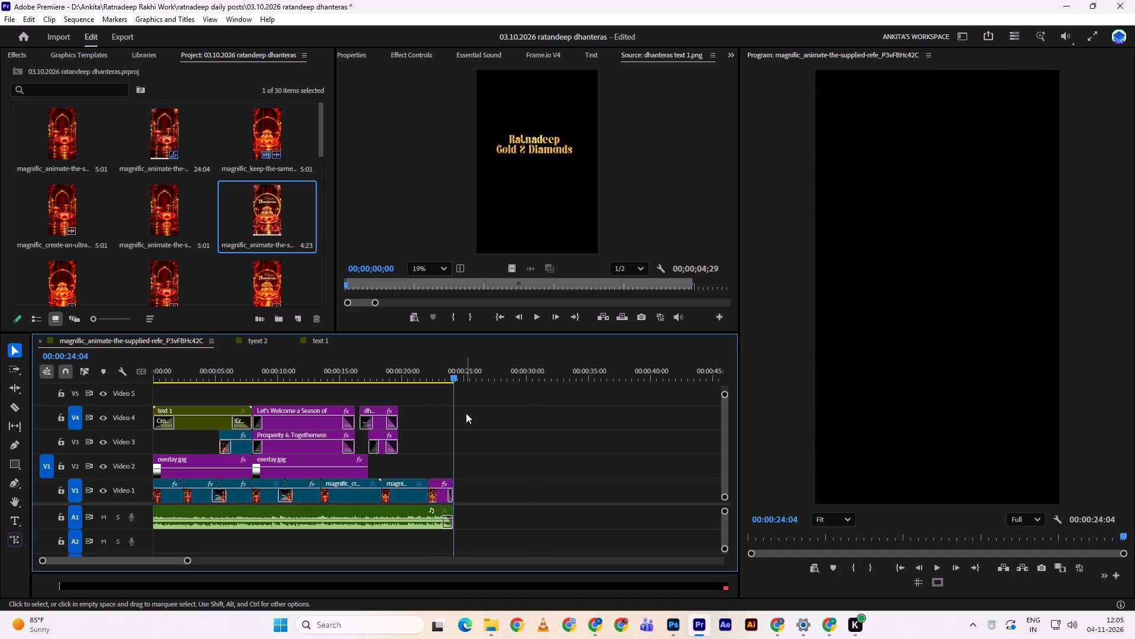
pyautogui.hotkey('ctrl', 's')
pyautogui.moveTo(414, 356); pyautogui.dragTo(380, 366)
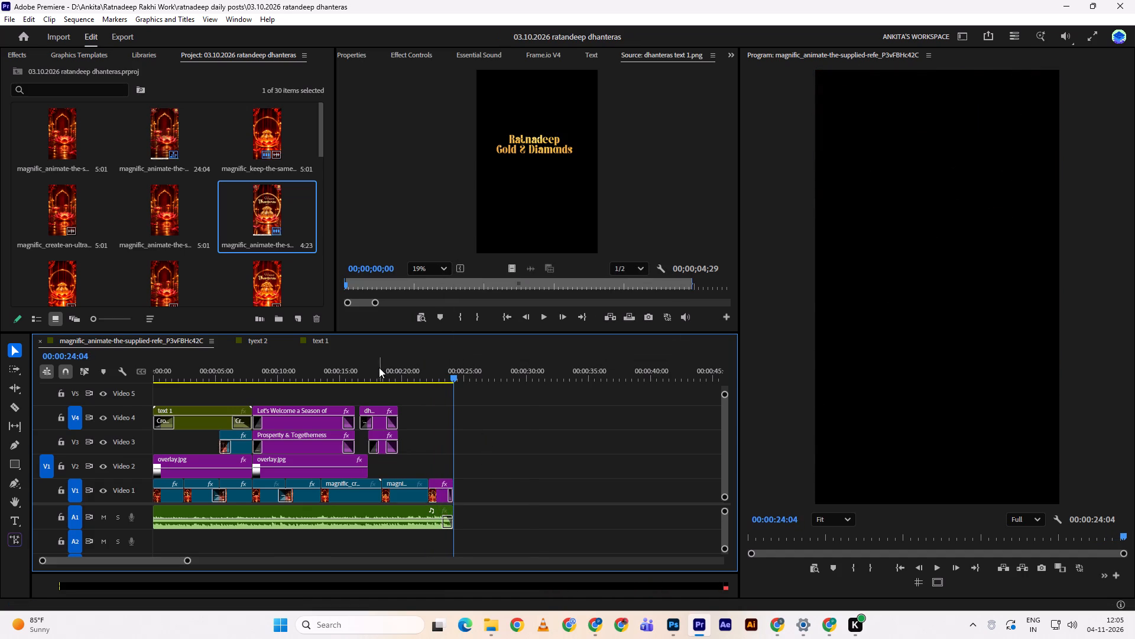
pyautogui.moveTo(379, 367); pyautogui.dragTo(372, 370)
pyautogui.press('space')
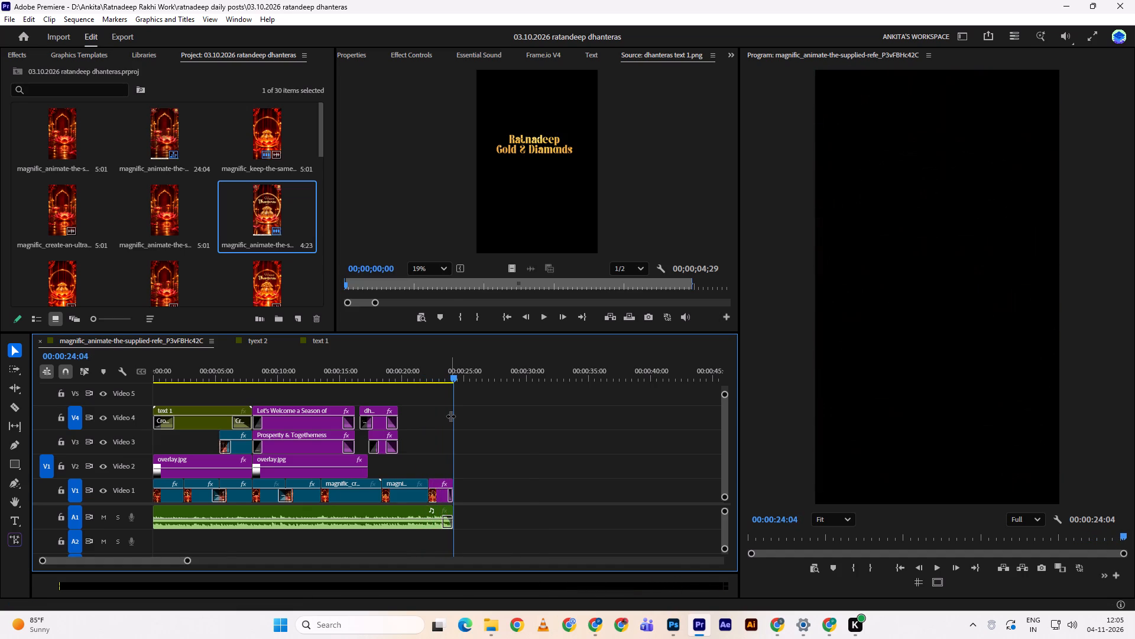
pyautogui.hotkey('ctrl', 's')
pyautogui.press('Return')
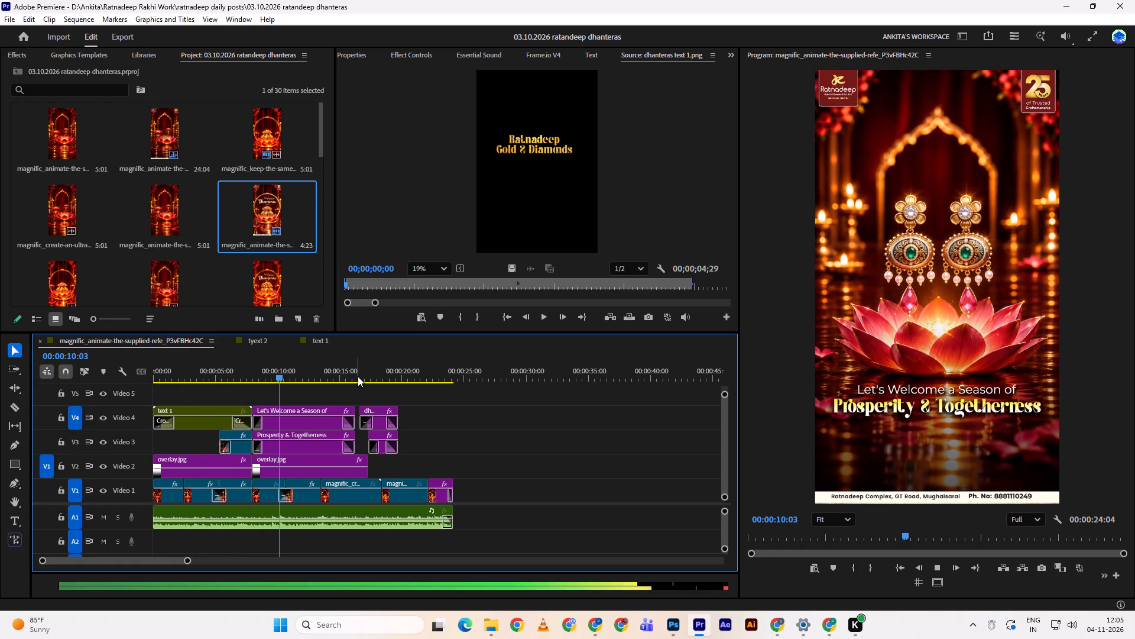
pyautogui.press('space')
pyautogui.press('space')
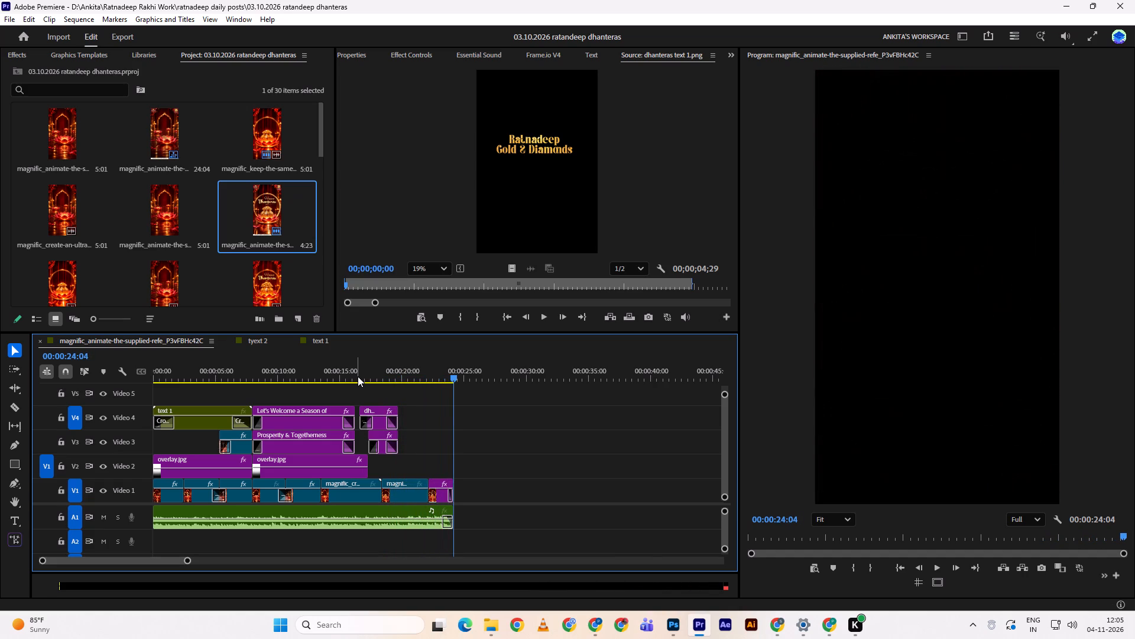
pyautogui.hotkey('ctrl', 's')
# Export the sequence as H.264 over the existing "dhanteras edit 04.11.2026" in the ratnadeep videos folder and save the project.
pyautogui.hotkey('ctrl', 'm')
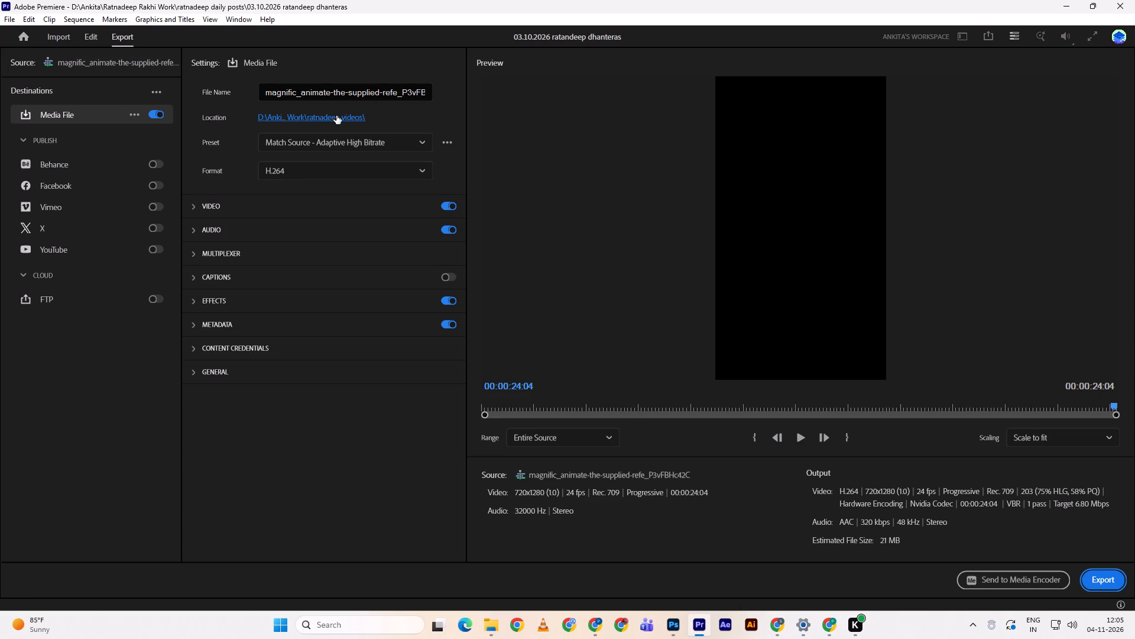
pyautogui.click(332, 120)
pyautogui.scroll(-1, 263, 178)
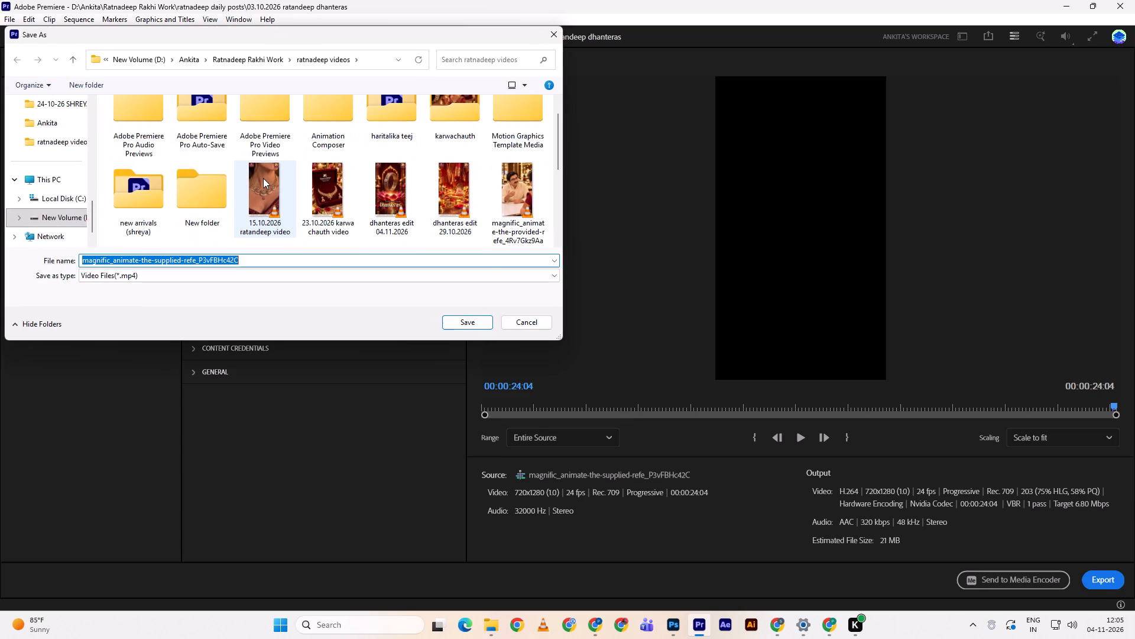
pyautogui.click(393, 189)
pyautogui.click(448, 320)
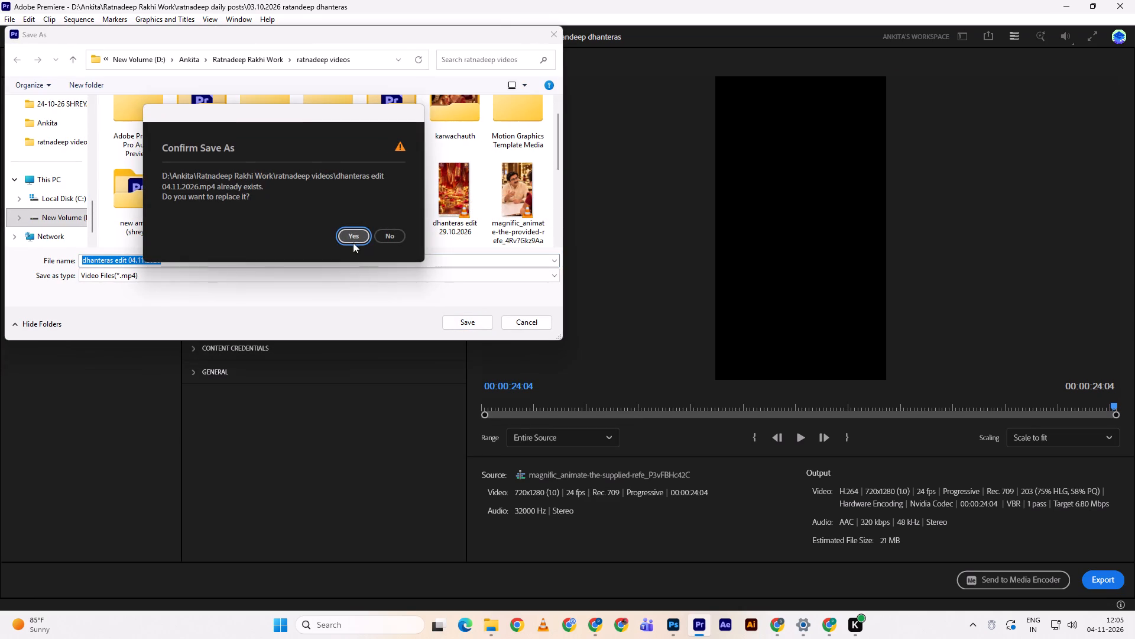
pyautogui.click(351, 241)
pyautogui.click(1085, 570)
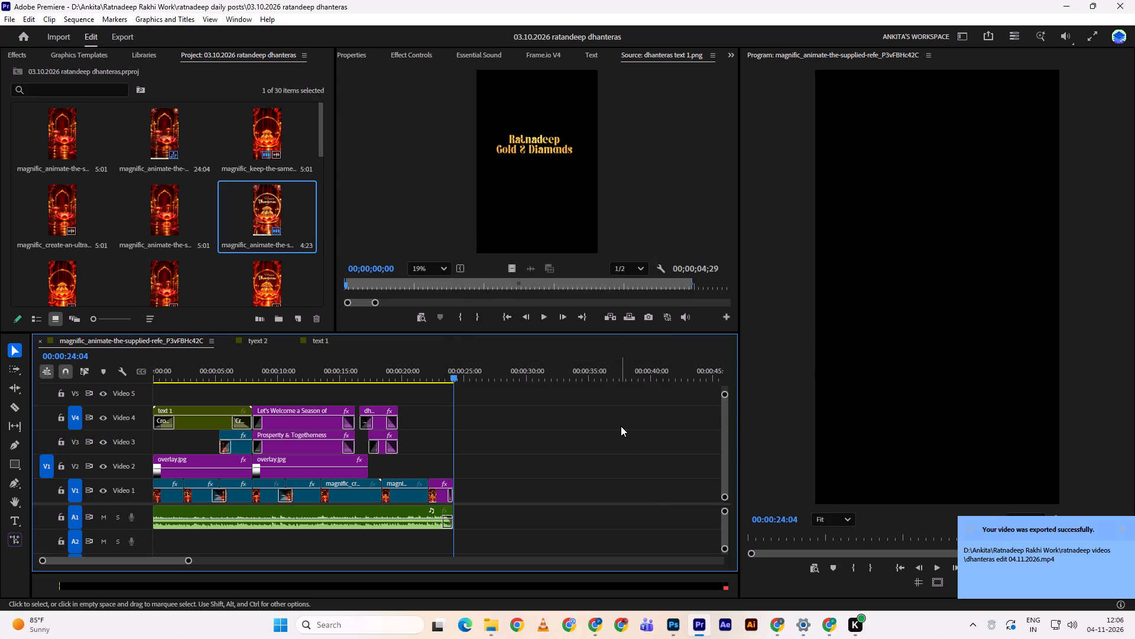
pyautogui.hotkey('ctrl', 's')
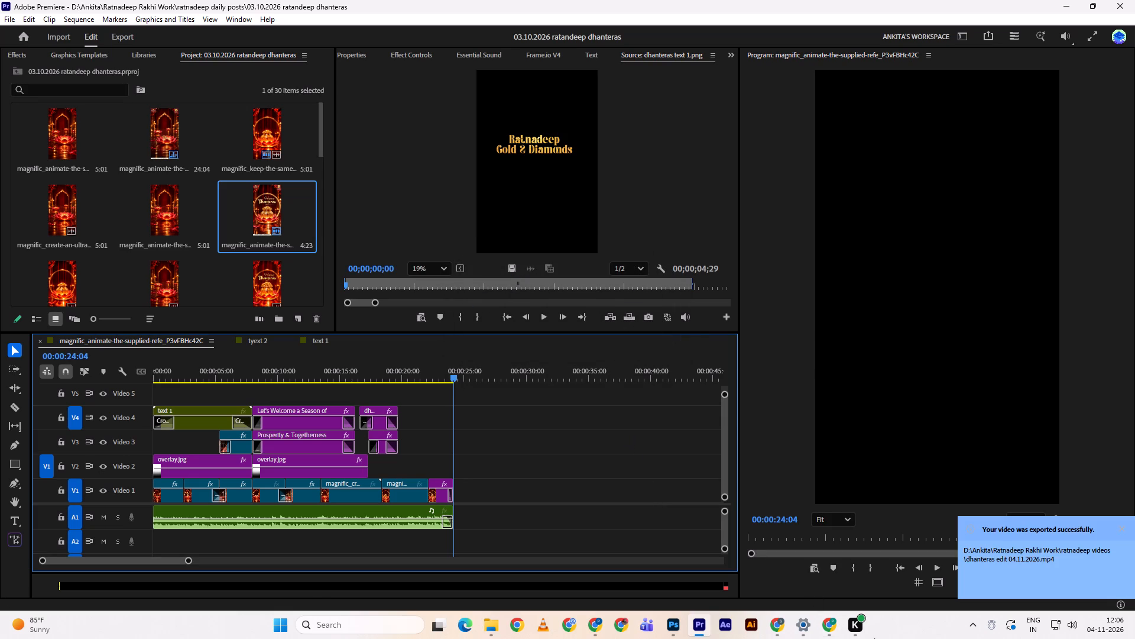